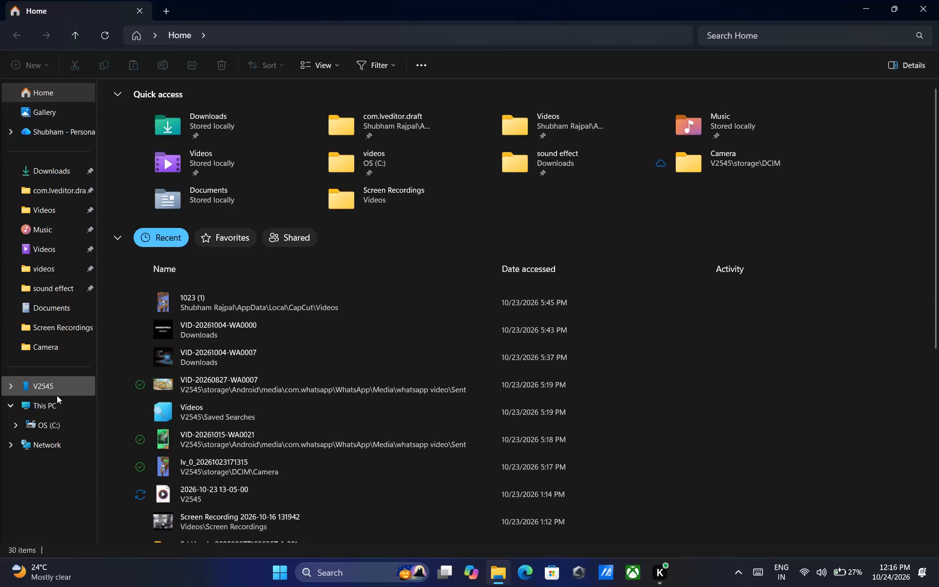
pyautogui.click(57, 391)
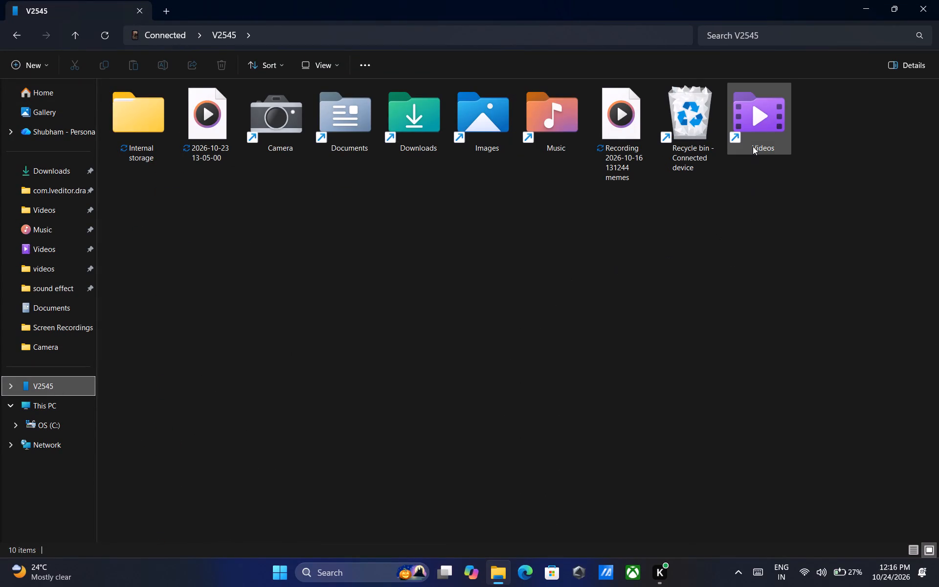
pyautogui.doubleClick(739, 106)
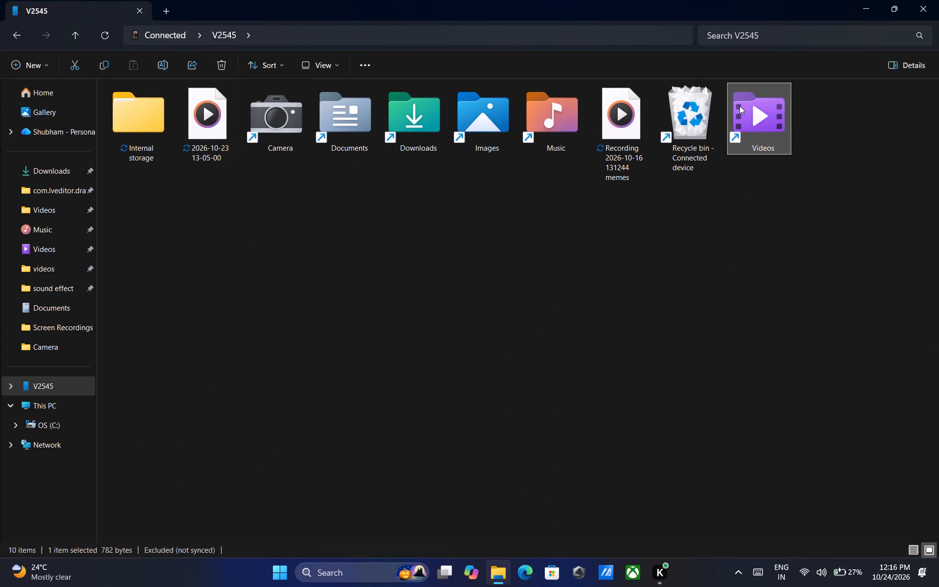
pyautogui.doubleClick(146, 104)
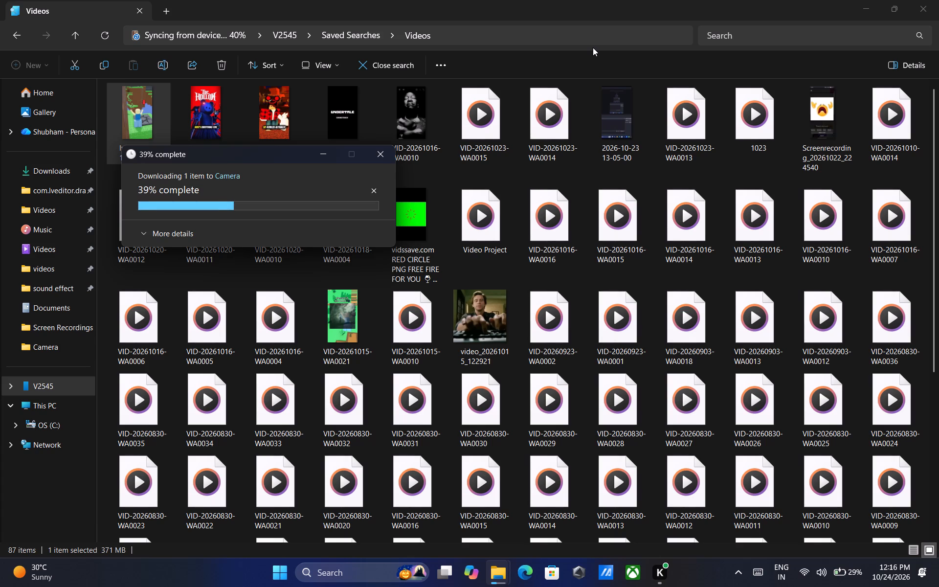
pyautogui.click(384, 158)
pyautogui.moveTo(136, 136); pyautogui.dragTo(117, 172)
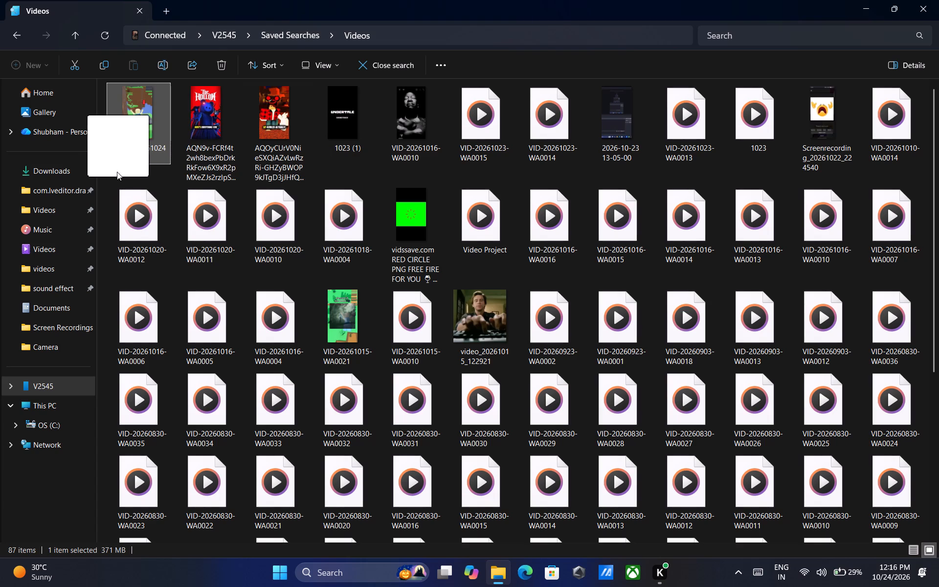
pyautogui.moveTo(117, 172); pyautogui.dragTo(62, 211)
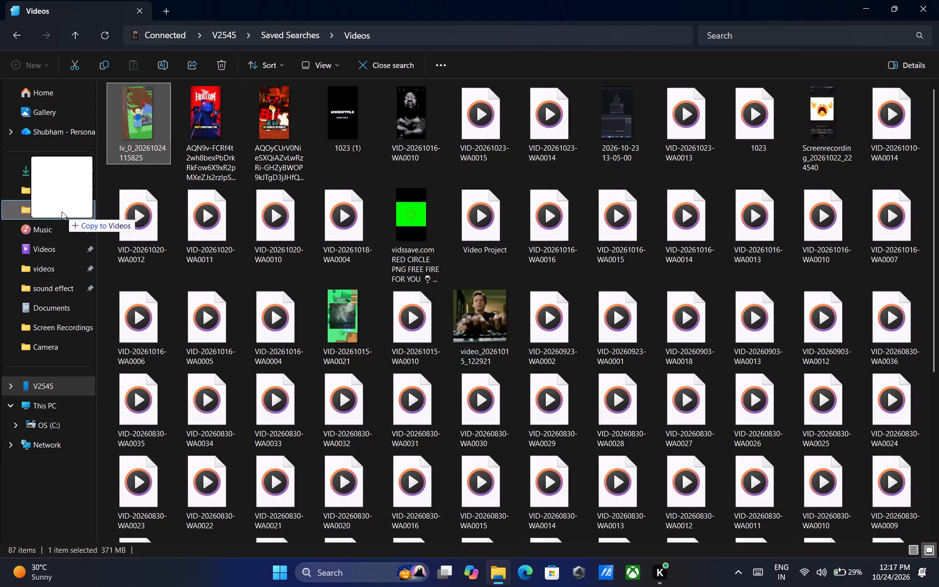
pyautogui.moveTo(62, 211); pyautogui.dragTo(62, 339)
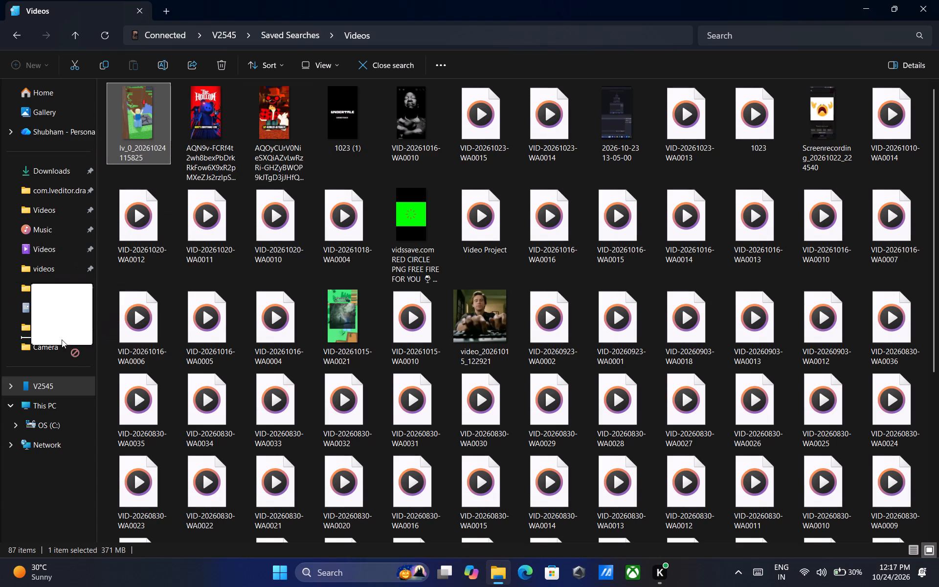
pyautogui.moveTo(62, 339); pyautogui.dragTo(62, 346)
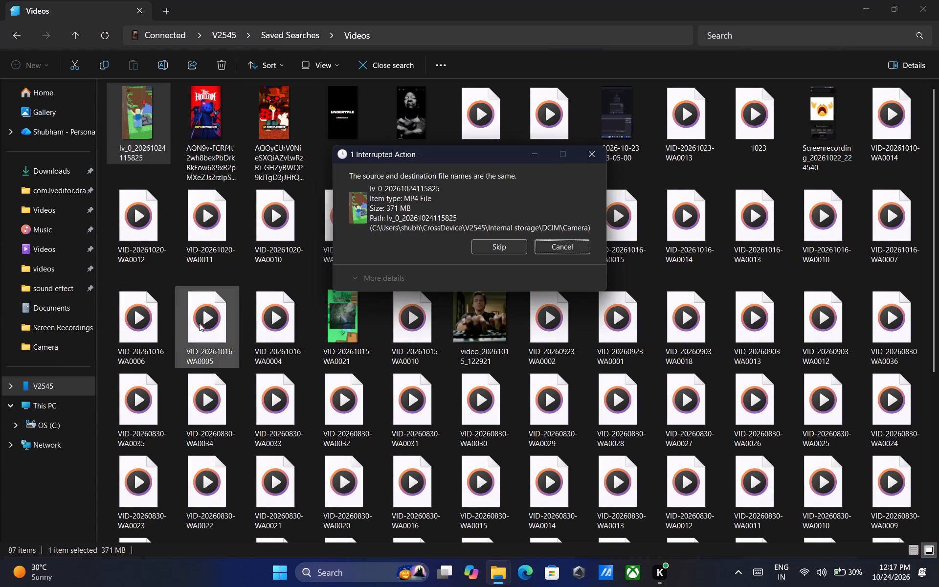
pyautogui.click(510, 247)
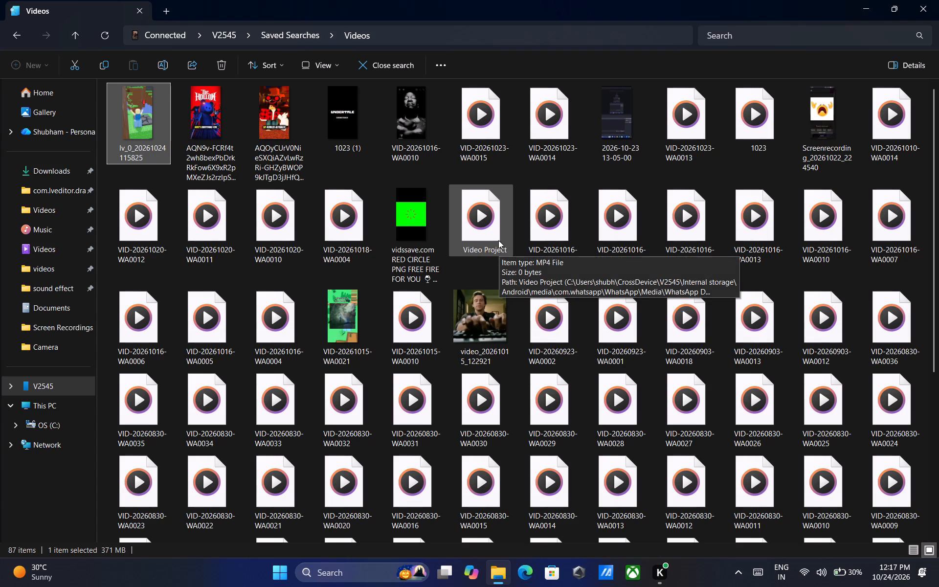
# Open the V2545 phone's Camera folder.
pyautogui.click(55, 352)
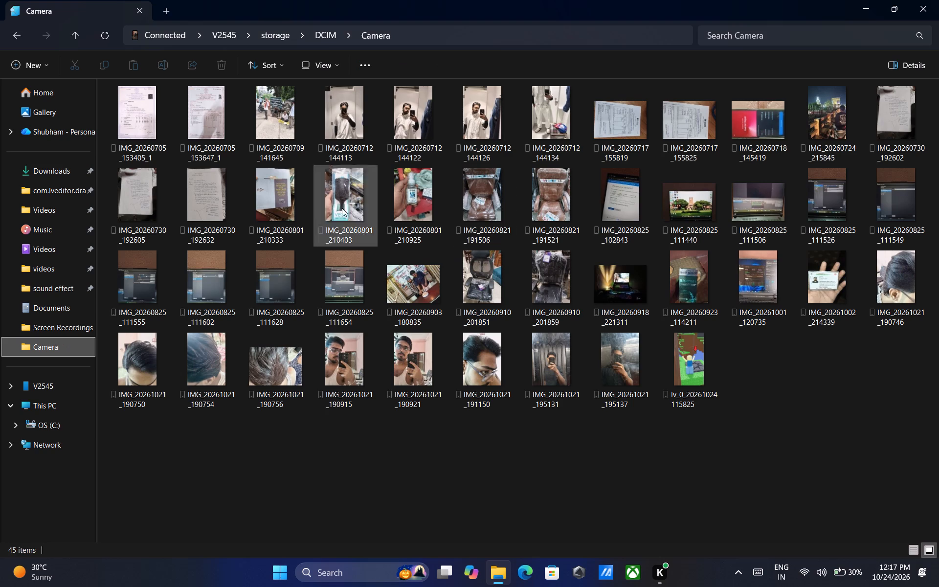
pyautogui.click(803, 376)
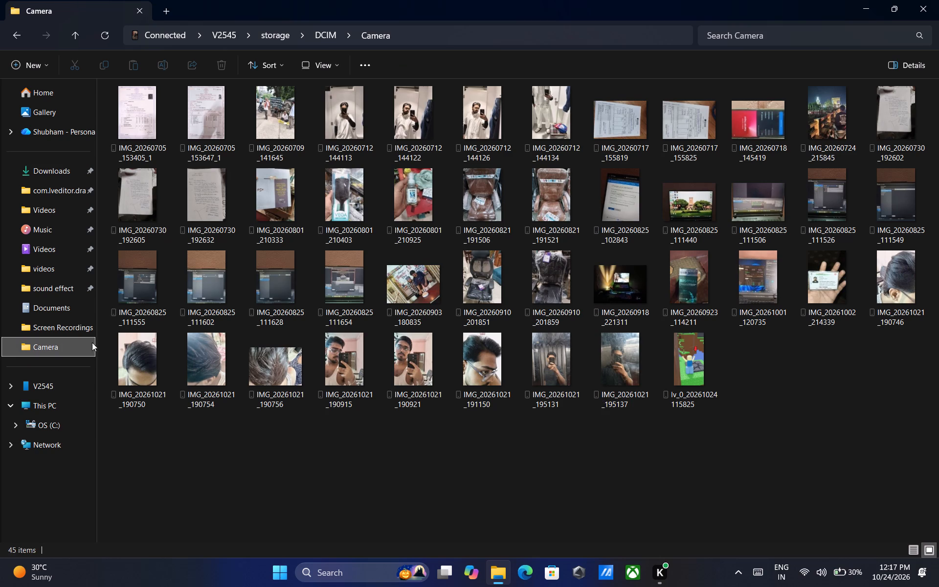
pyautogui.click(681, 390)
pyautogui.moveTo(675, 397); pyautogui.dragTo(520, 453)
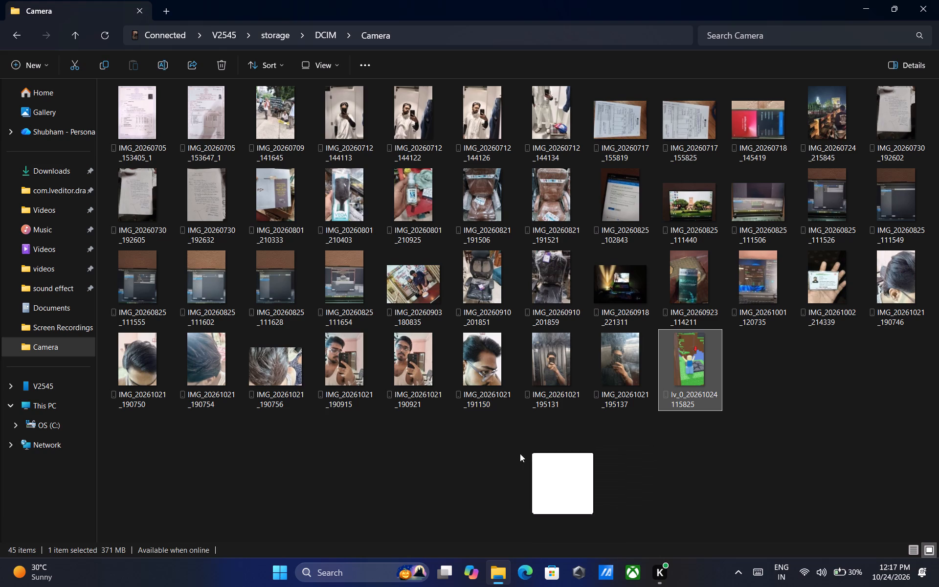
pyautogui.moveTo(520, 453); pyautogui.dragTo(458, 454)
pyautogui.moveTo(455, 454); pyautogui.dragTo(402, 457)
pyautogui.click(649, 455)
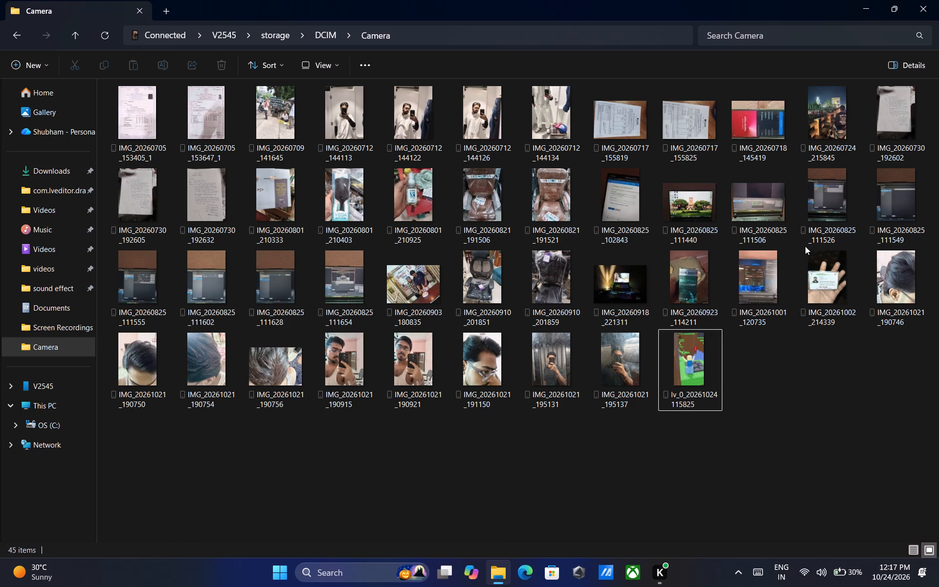
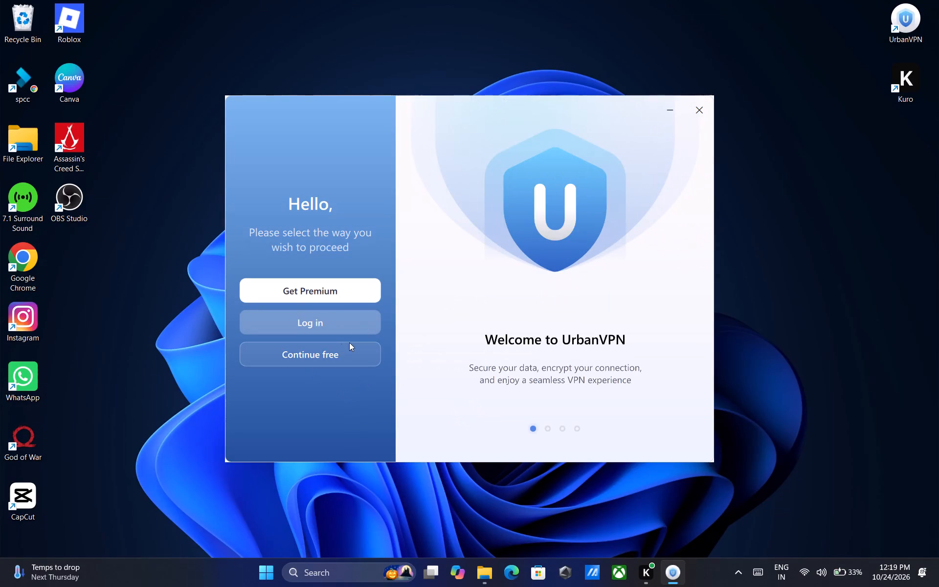
# Connect UrbanVPN to the United States on the free plan, declining the premium offer, and launch CapCut.
pyautogui.click(338, 349)
pyautogui.doubleClick(36, 489)
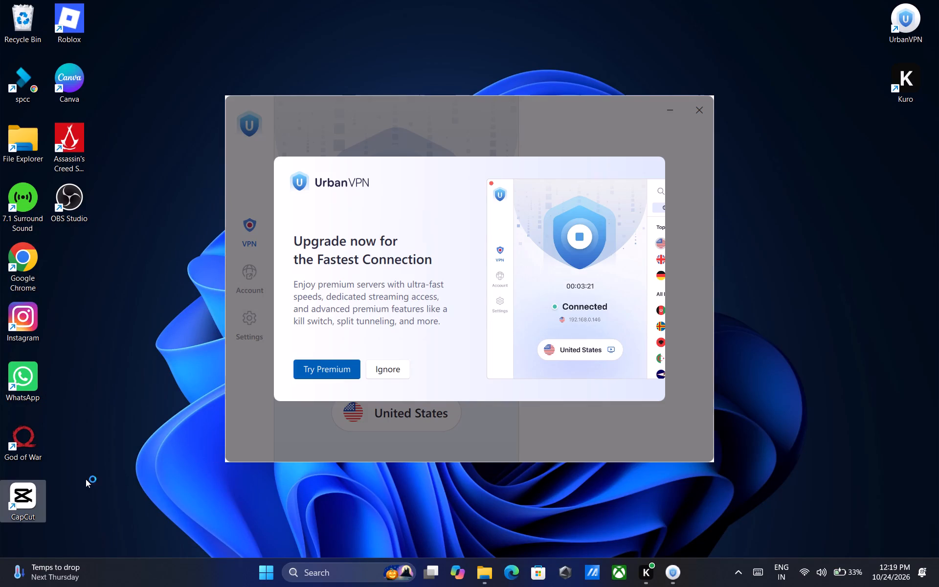
pyautogui.click(376, 370)
pyautogui.click(396, 213)
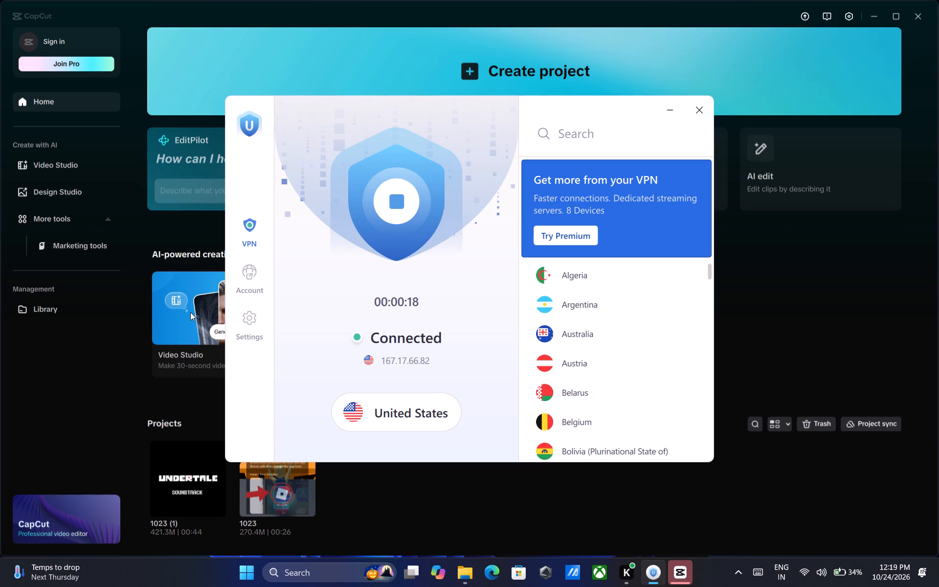
# Switch to CapCut and create a new project.
pyautogui.click(841, 324)
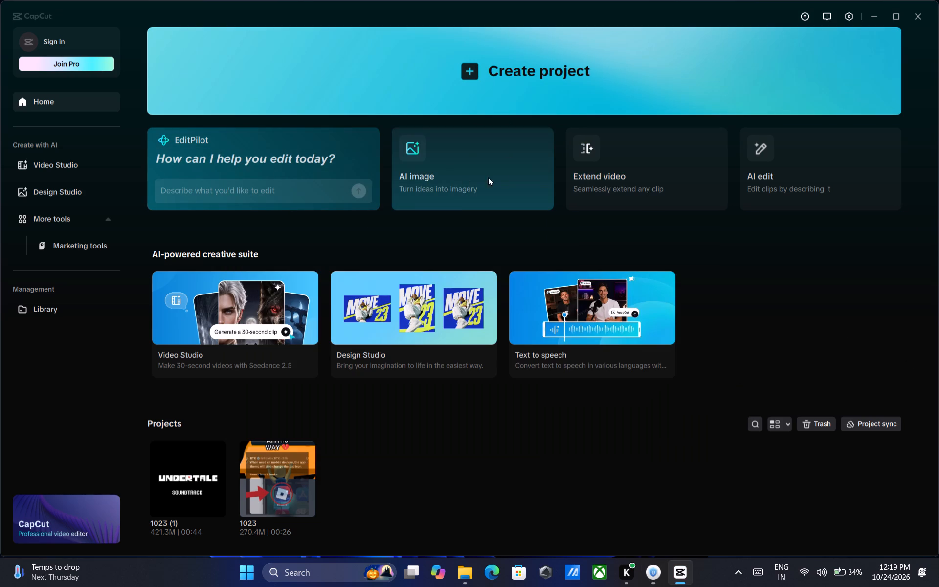
pyautogui.click(512, 76)
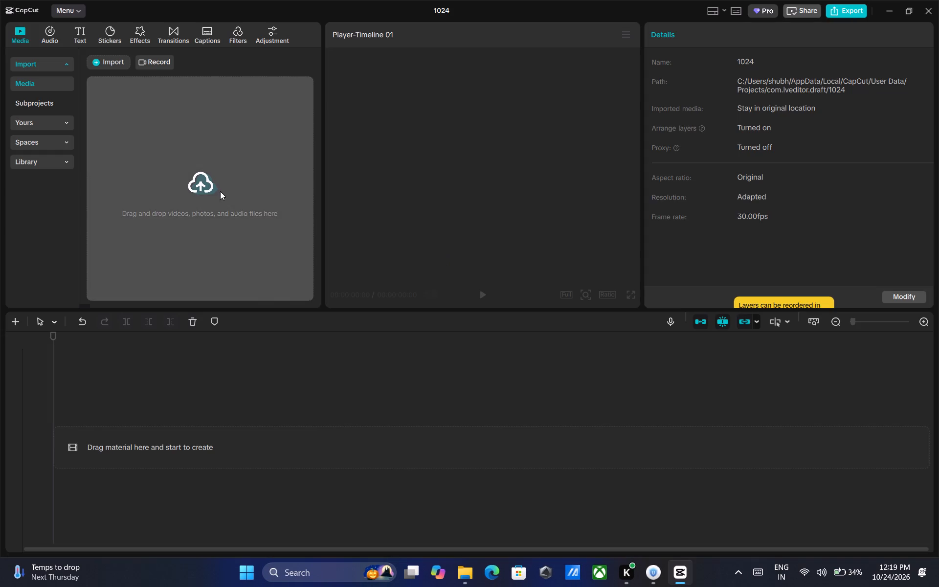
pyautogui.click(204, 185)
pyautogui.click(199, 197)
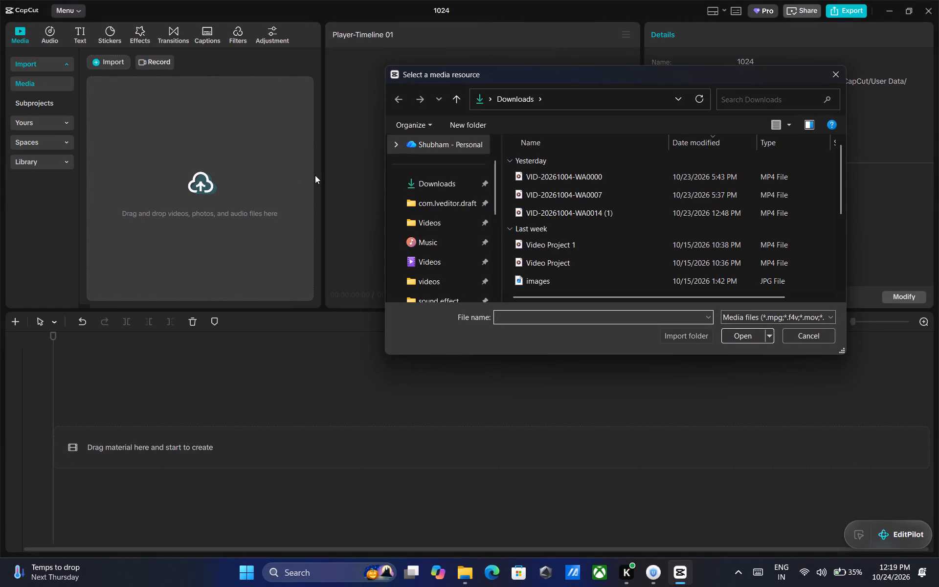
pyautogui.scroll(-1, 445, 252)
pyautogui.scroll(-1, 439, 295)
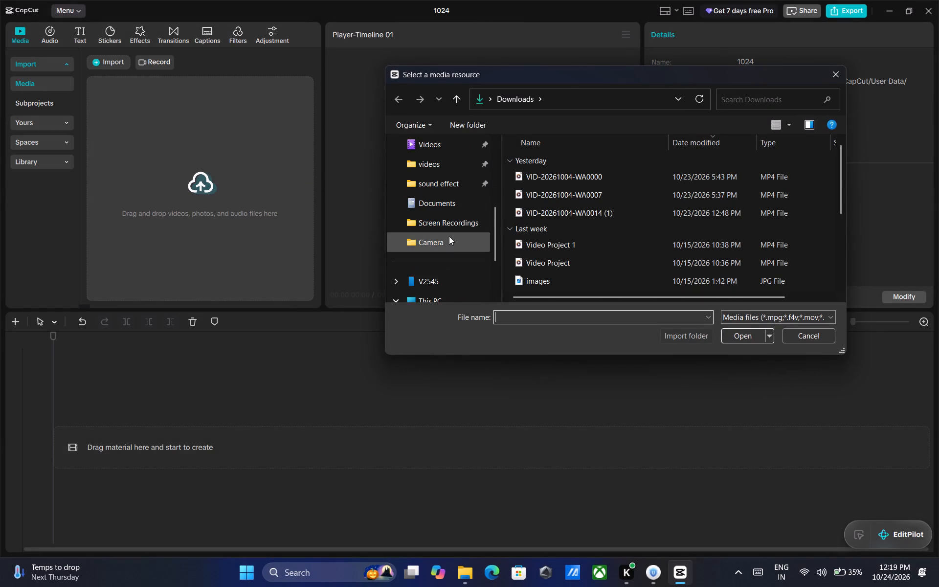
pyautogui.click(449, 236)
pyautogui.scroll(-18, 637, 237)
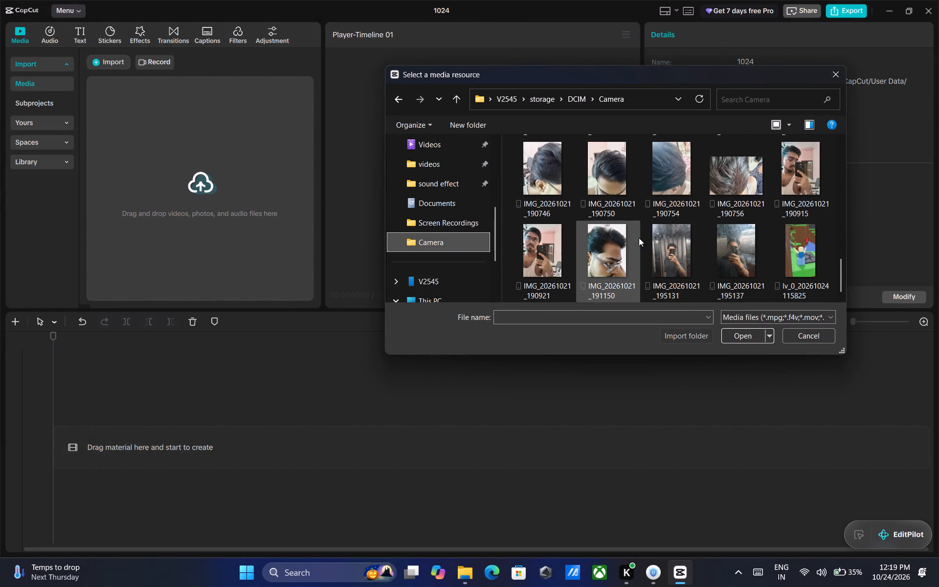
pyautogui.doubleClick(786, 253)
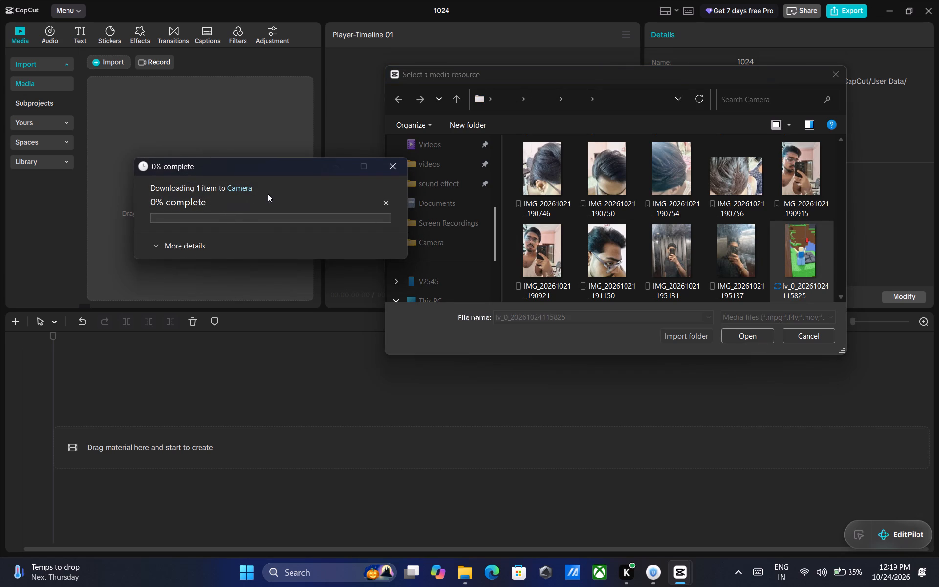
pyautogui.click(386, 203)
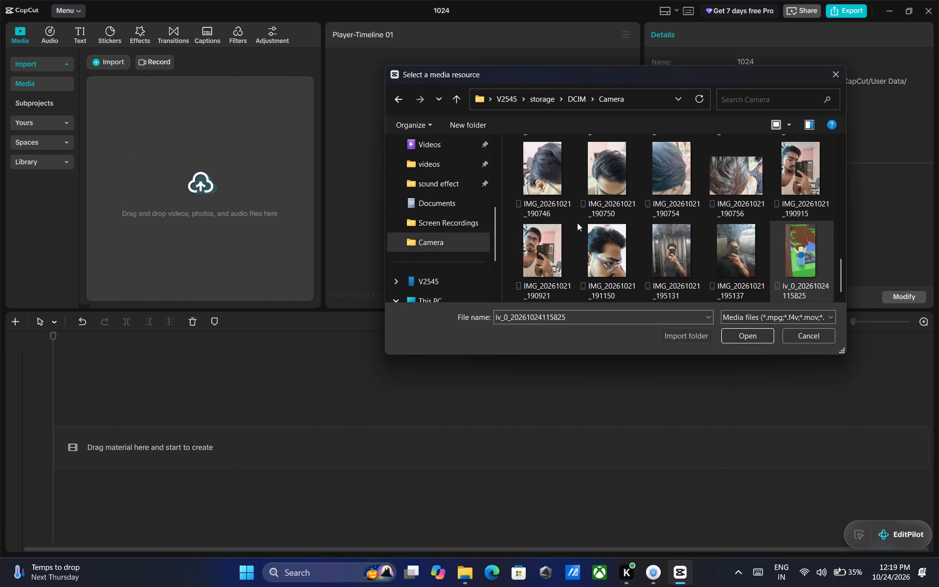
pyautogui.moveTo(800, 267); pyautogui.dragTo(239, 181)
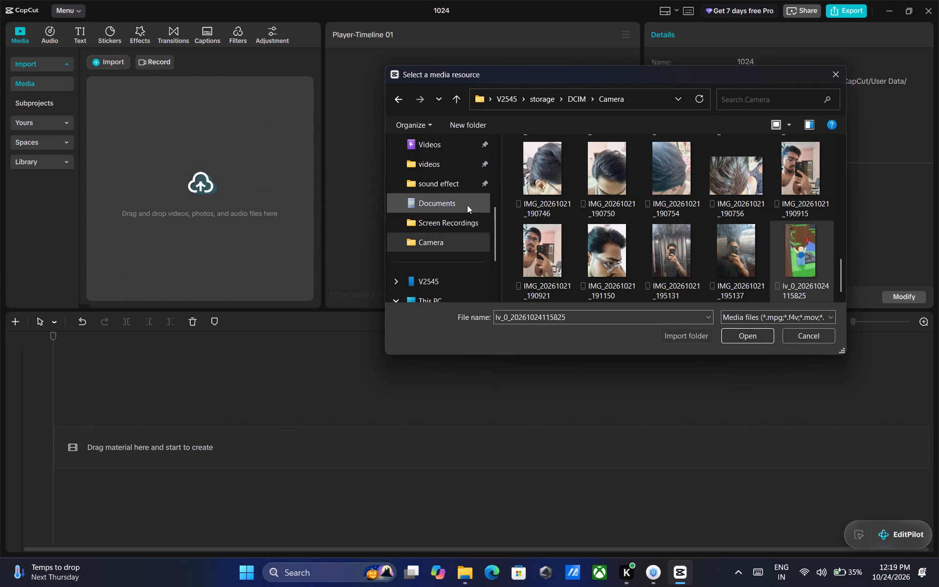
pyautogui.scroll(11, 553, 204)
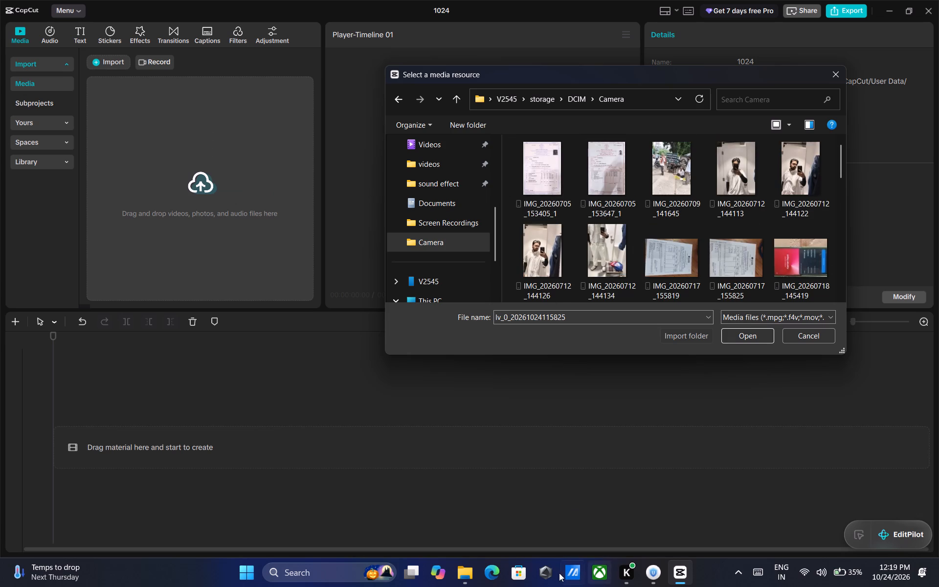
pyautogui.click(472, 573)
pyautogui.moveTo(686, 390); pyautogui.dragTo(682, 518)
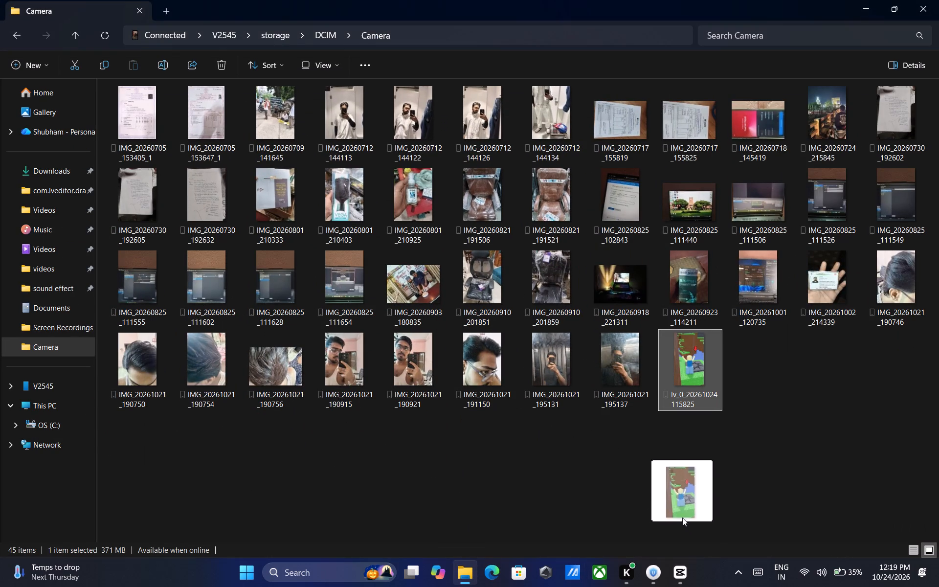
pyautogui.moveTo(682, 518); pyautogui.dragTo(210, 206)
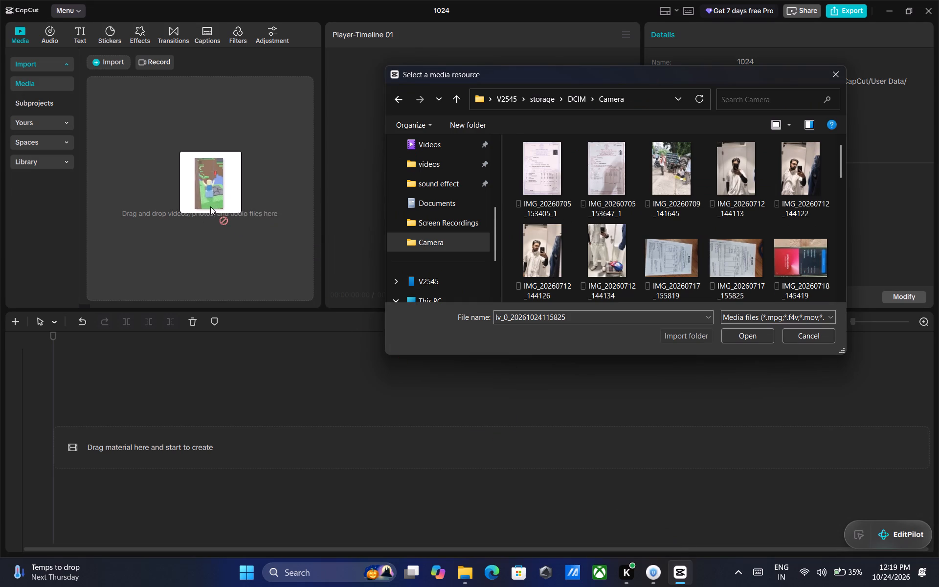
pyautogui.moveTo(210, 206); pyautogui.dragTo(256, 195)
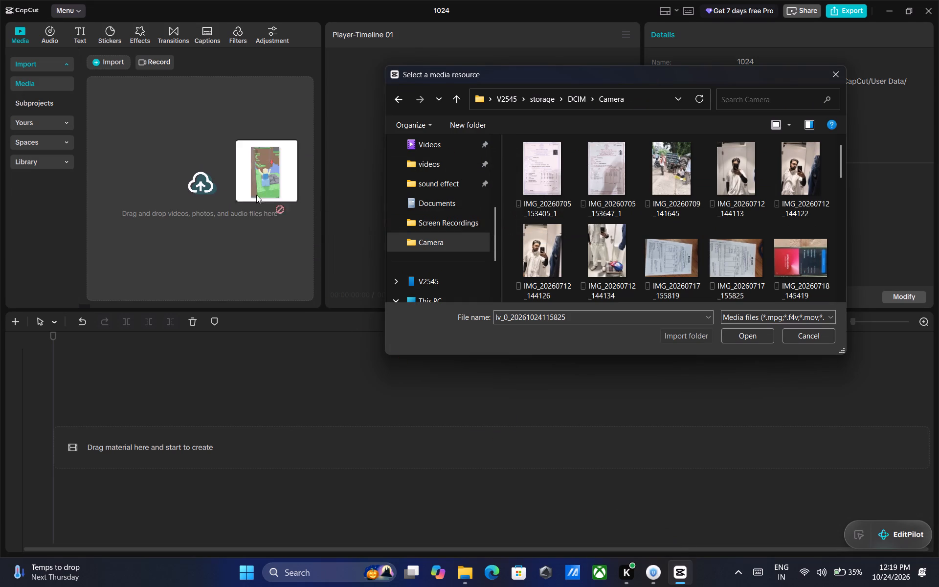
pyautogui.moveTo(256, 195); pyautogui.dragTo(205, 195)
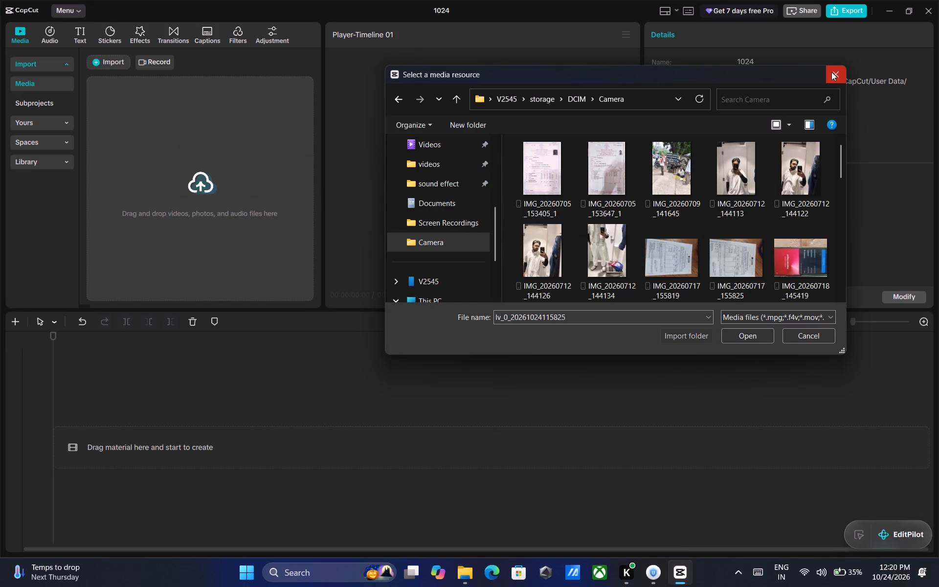
# Import all the MP4 files from the sound effect folder in Downloads into the project media.
pyautogui.scroll(5, 663, 185)
pyautogui.click(453, 155)
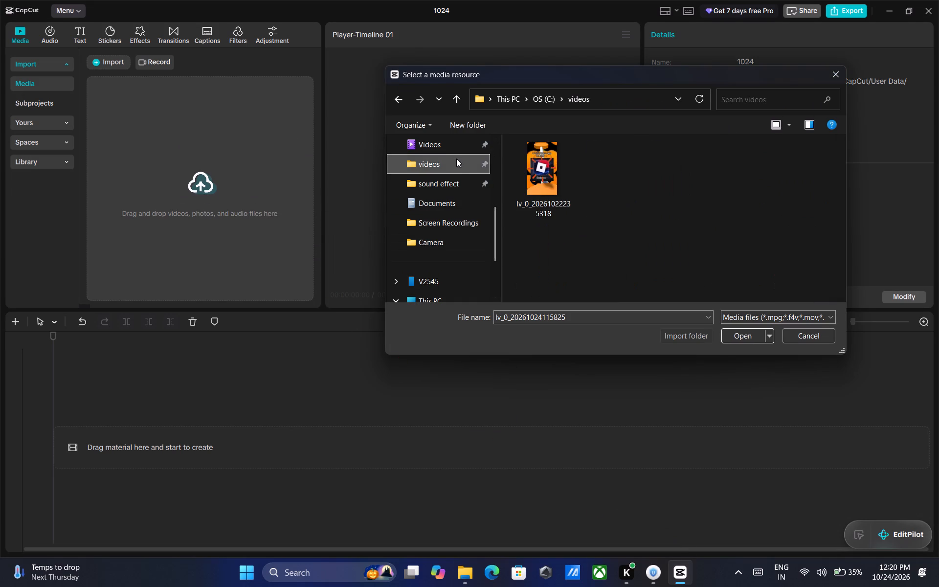
pyautogui.click(456, 177)
pyautogui.scroll(-6, 544, 207)
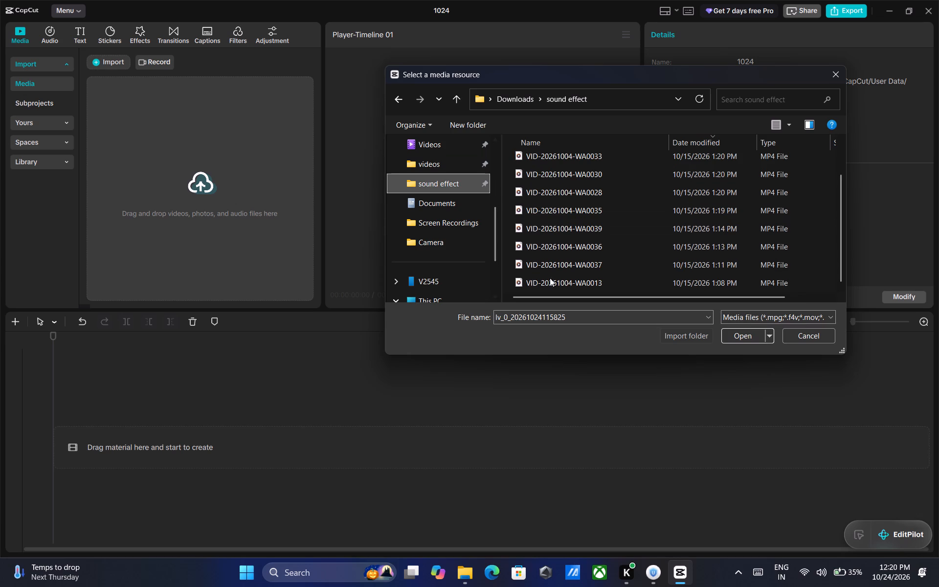
pyautogui.scroll(3, 525, 216)
pyautogui.moveTo(510, 172); pyautogui.dragTo(546, 213)
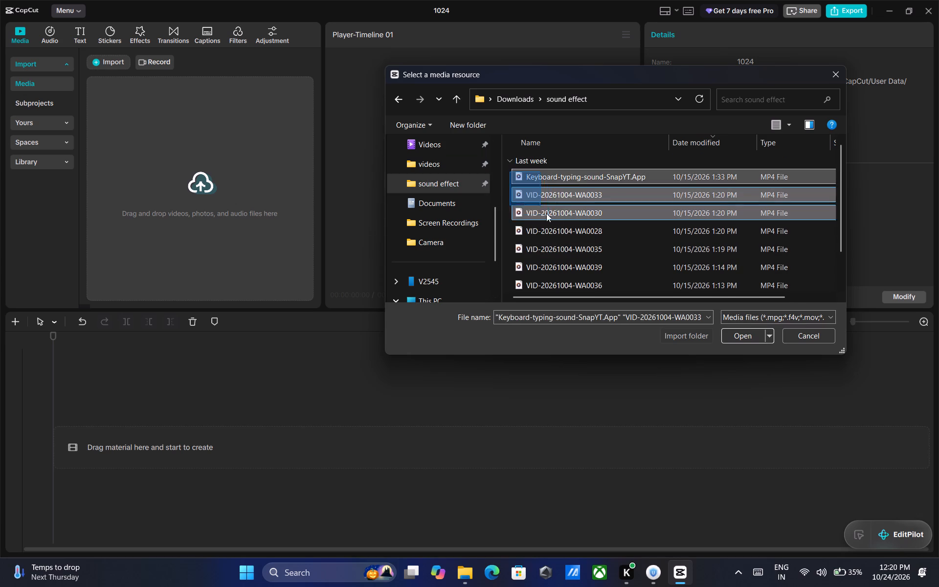
pyautogui.moveTo(546, 213); pyautogui.dragTo(576, 284)
pyautogui.scroll(-4, 564, 237)
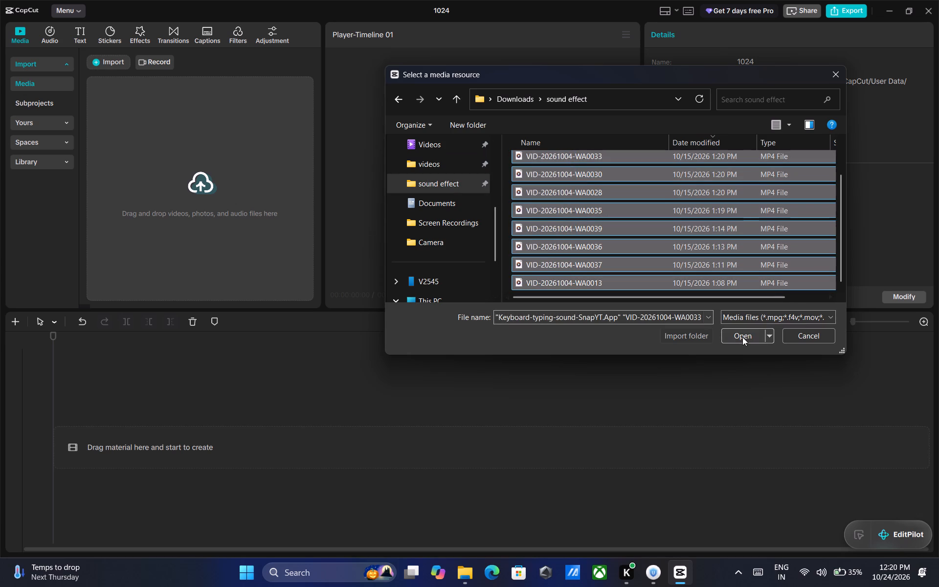
pyautogui.click(742, 337)
# Import VID-20261004-WA0000, VID-20261004-WA0007 and VID-20261004-WA0014 (1) from Downloads into the project media.
pyautogui.click(105, 66)
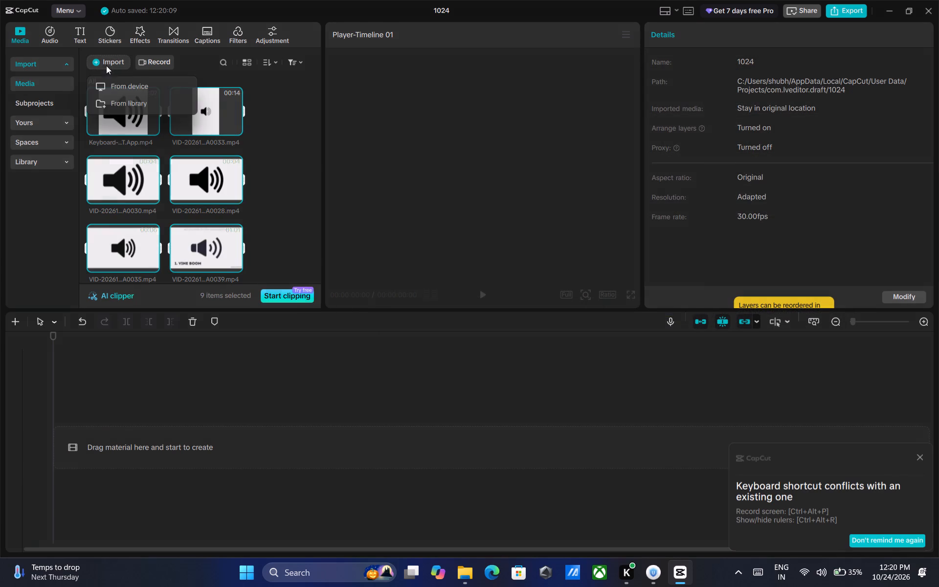
pyautogui.click(159, 91)
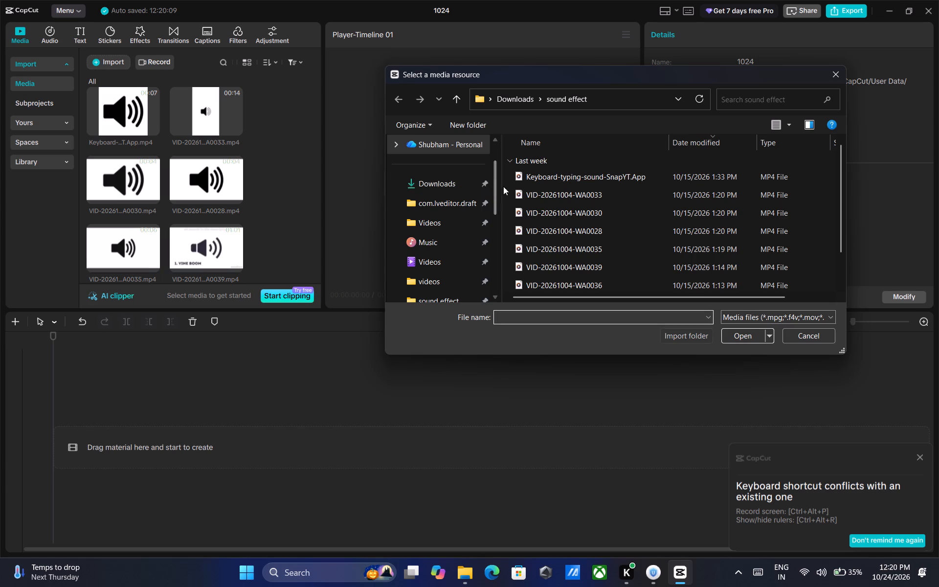
pyautogui.click(469, 176)
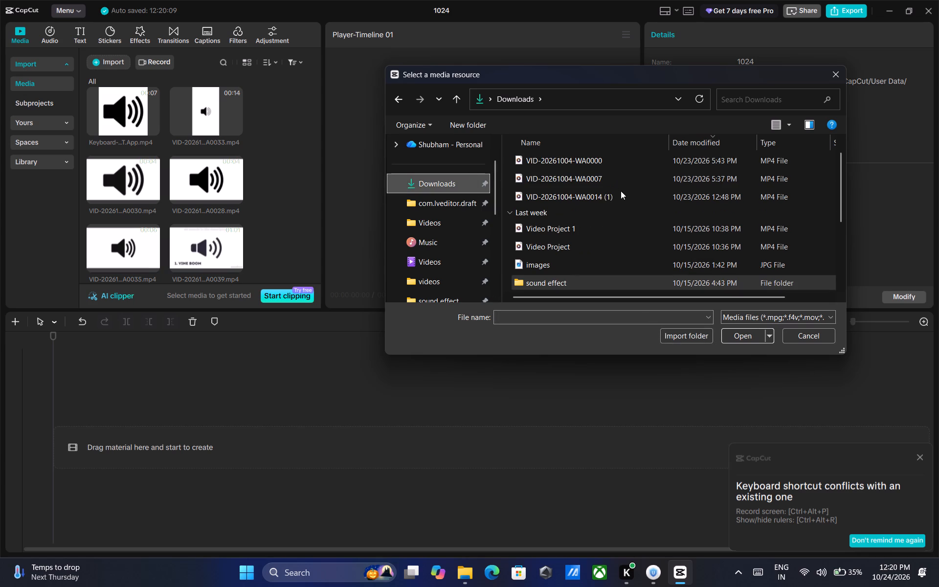
pyautogui.scroll(4, 622, 195)
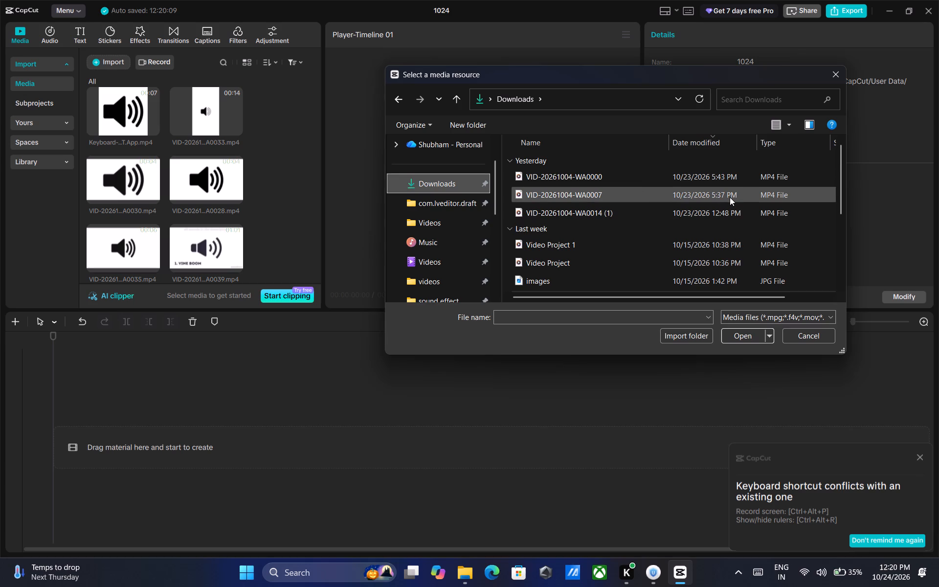
pyautogui.scroll(-1, 730, 197)
pyautogui.scroll(3, 723, 194)
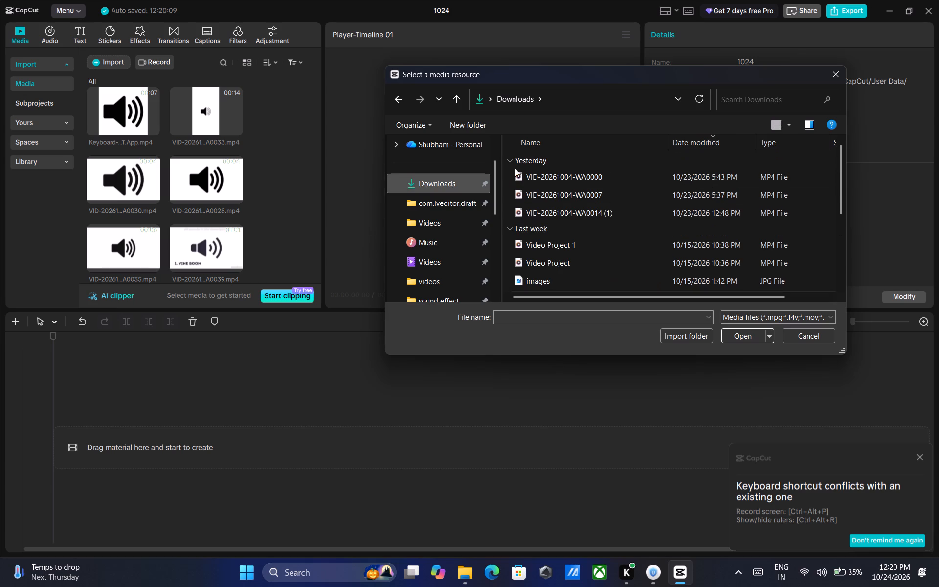
pyautogui.moveTo(513, 168); pyautogui.dragTo(566, 208)
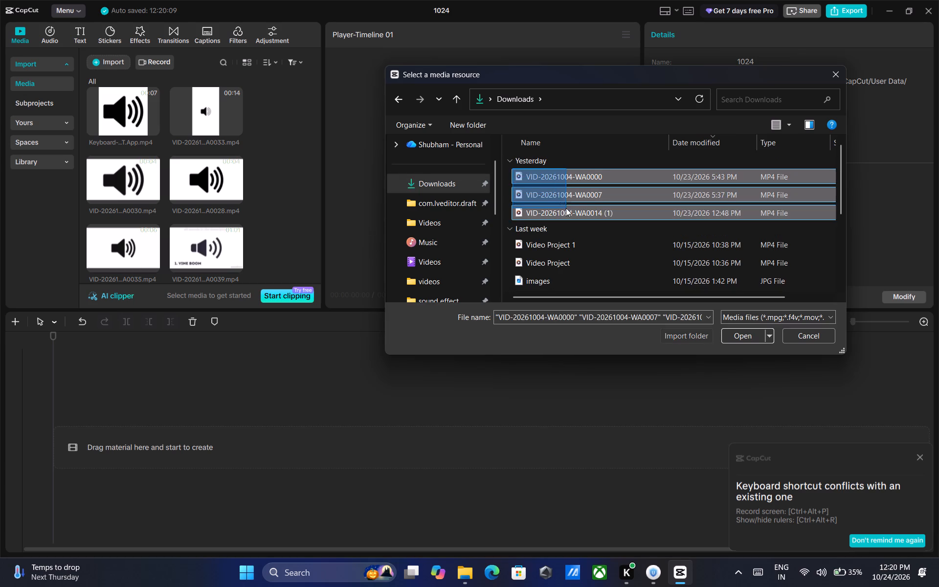
pyautogui.moveTo(566, 208); pyautogui.dragTo(568, 210)
pyautogui.click(732, 333)
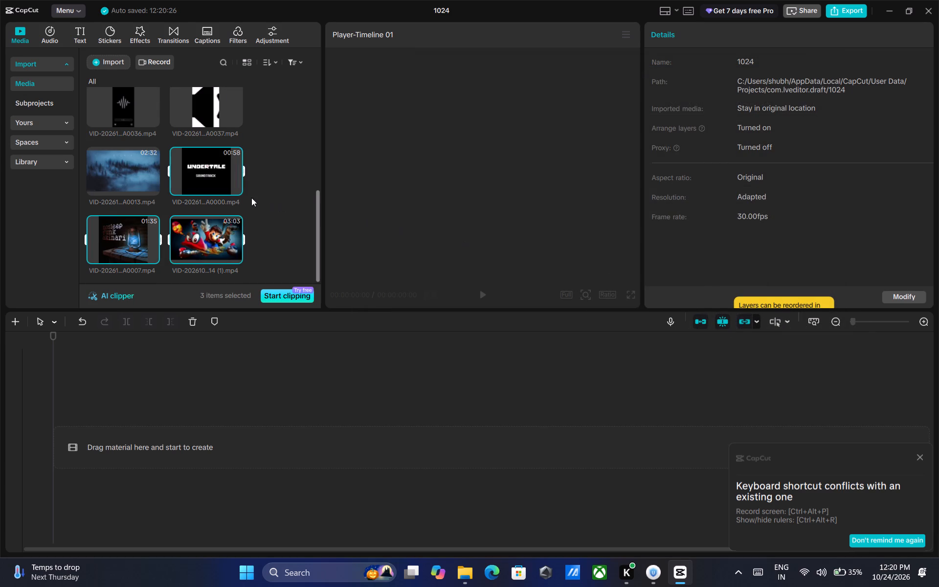
# Look through the Downloads, CapCut Videos, Music, Videos, sound effect and Screen Recordings folders for more media to import.
pyautogui.scroll(-3, 249, 198)
pyautogui.click(106, 56)
pyautogui.click(163, 86)
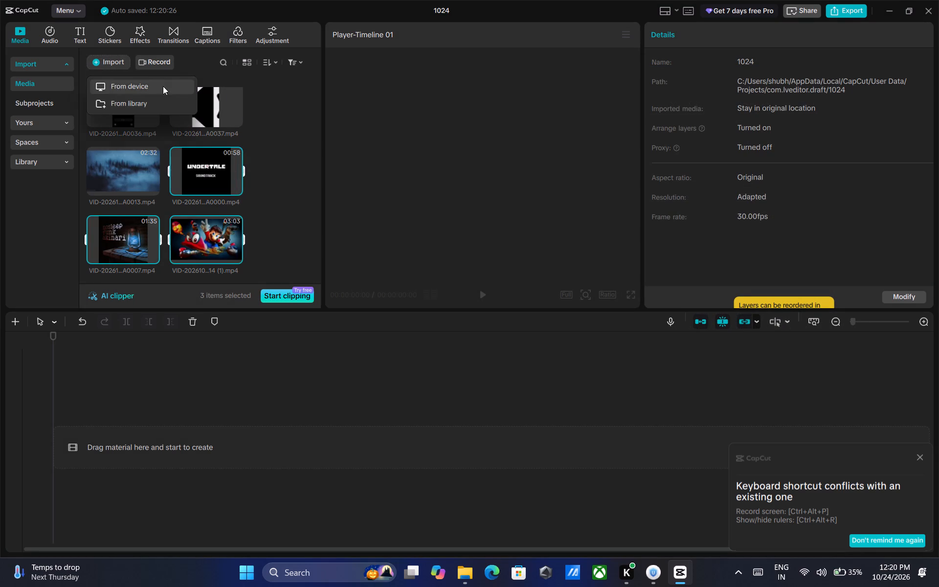
pyautogui.scroll(-7, 581, 186)
pyautogui.click(438, 186)
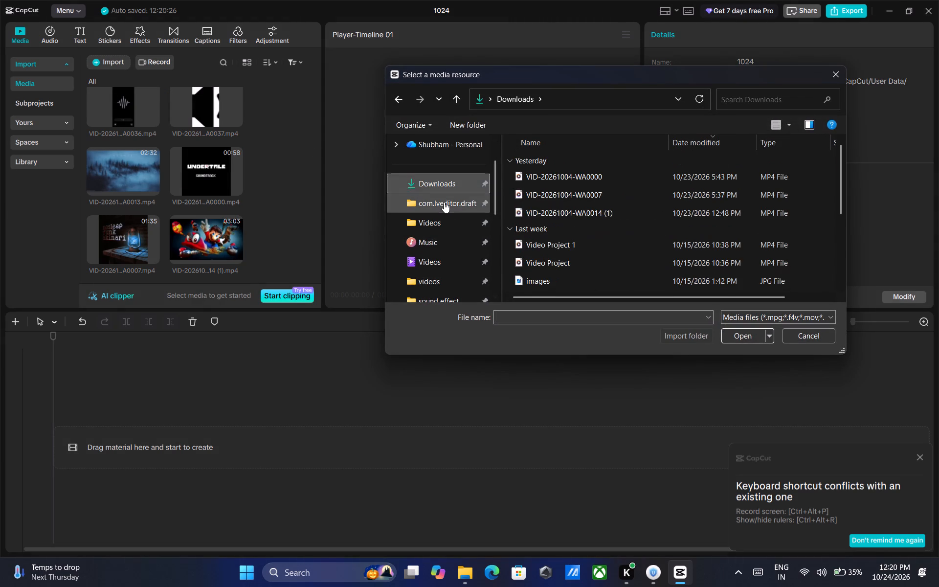
pyautogui.click(444, 202)
pyautogui.click(448, 220)
pyautogui.scroll(-2, 448, 221)
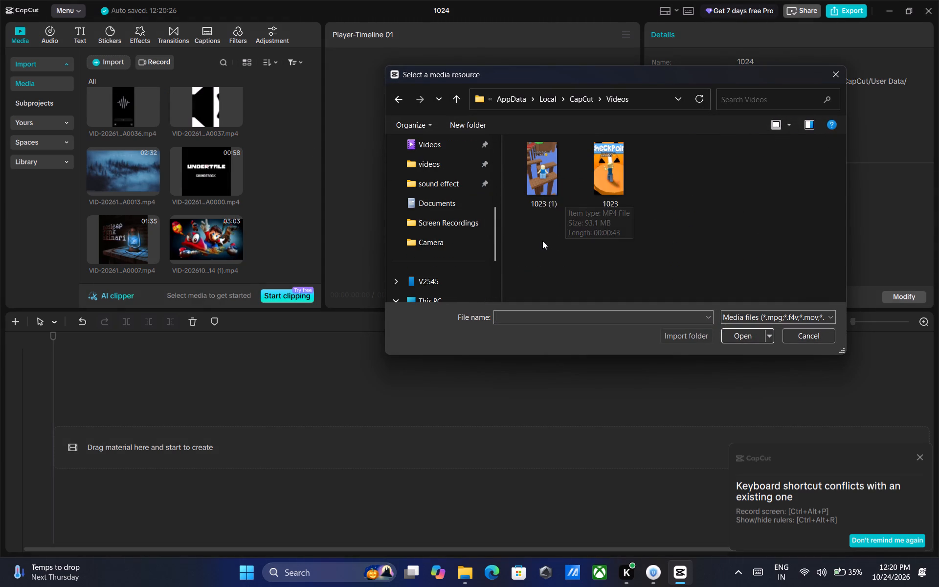
pyautogui.scroll(-1, 462, 204)
pyautogui.scroll(3, 460, 203)
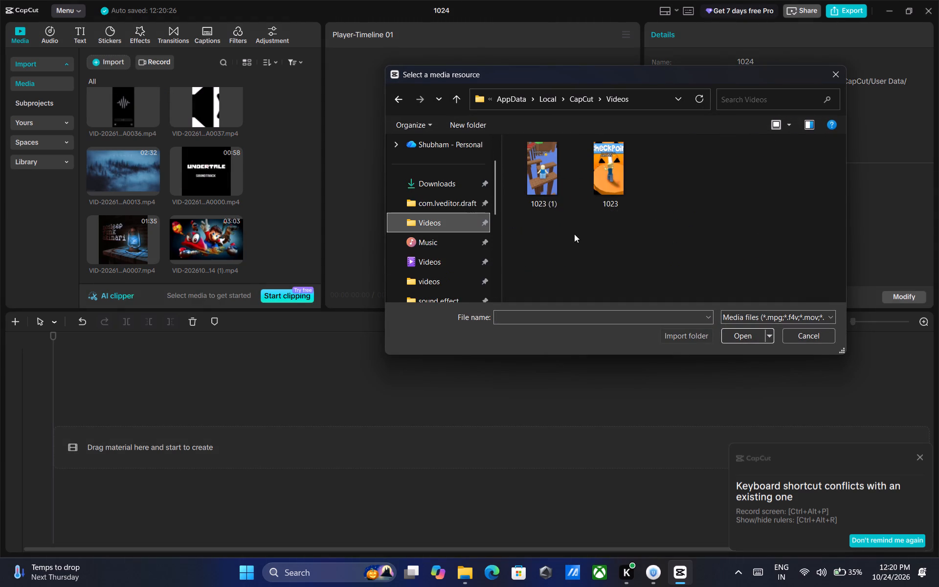
pyautogui.click(448, 236)
pyautogui.scroll(-1, 448, 236)
pyautogui.click(448, 202)
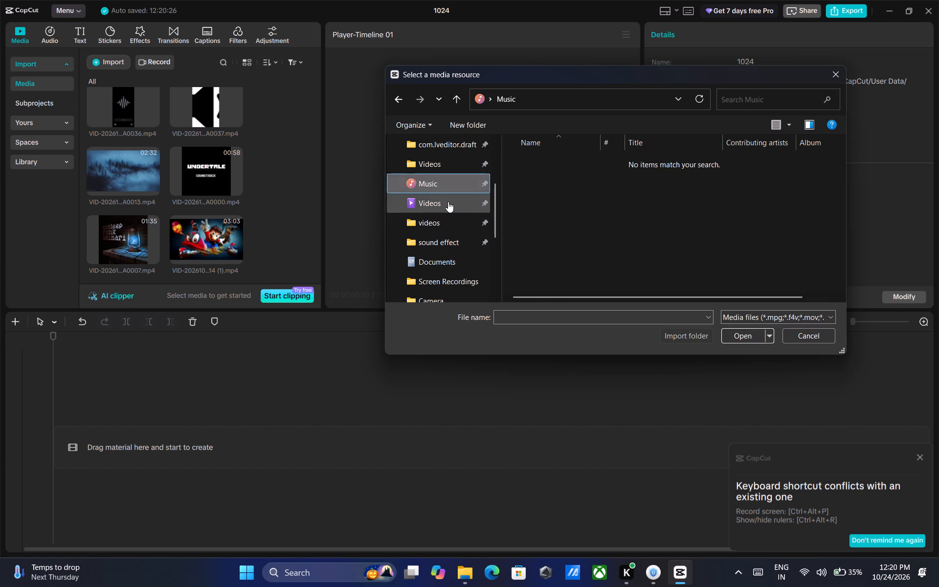
pyautogui.click(448, 216)
pyautogui.click(451, 206)
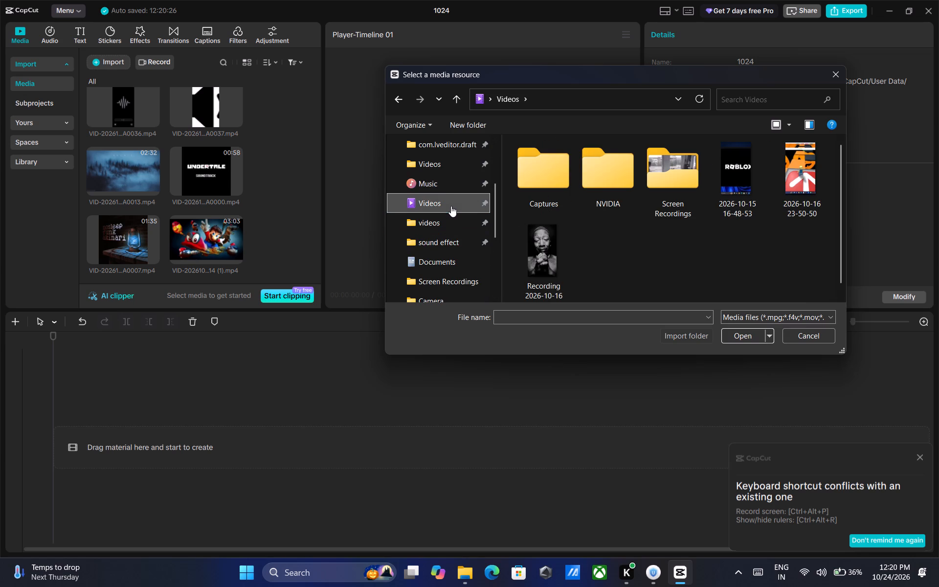
pyautogui.doubleClick(452, 219)
pyautogui.click(455, 237)
pyautogui.scroll(-1, 455, 237)
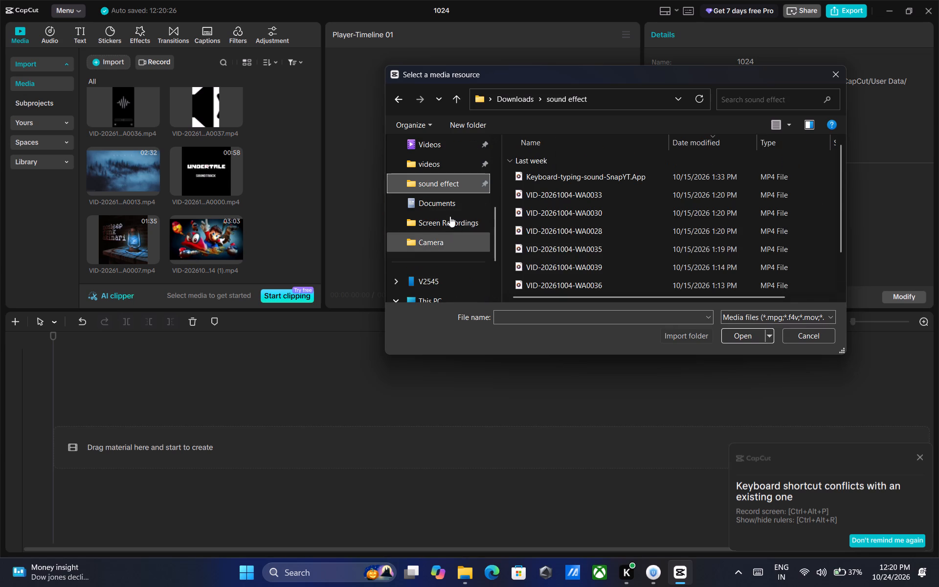
pyautogui.click(449, 208)
pyautogui.click(450, 222)
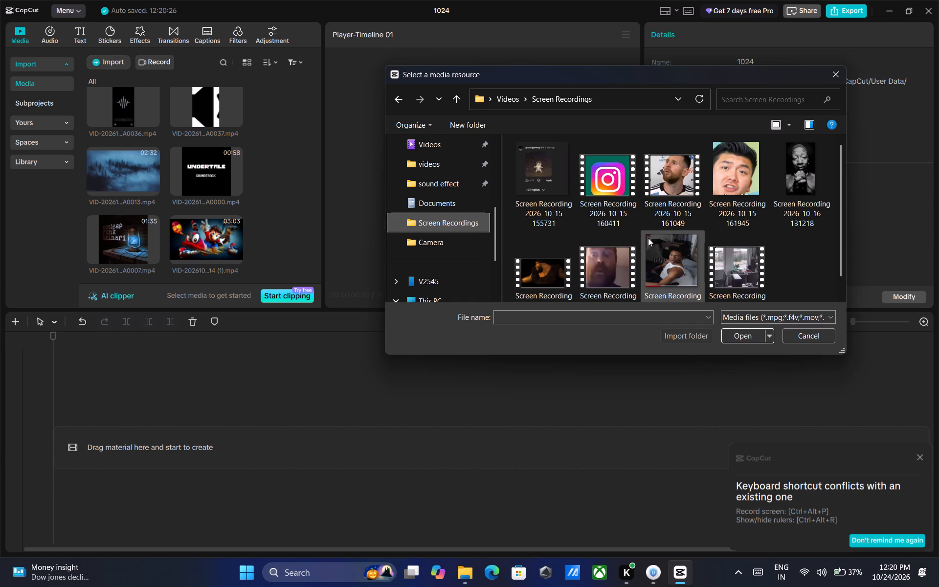
pyautogui.scroll(-1, 700, 238)
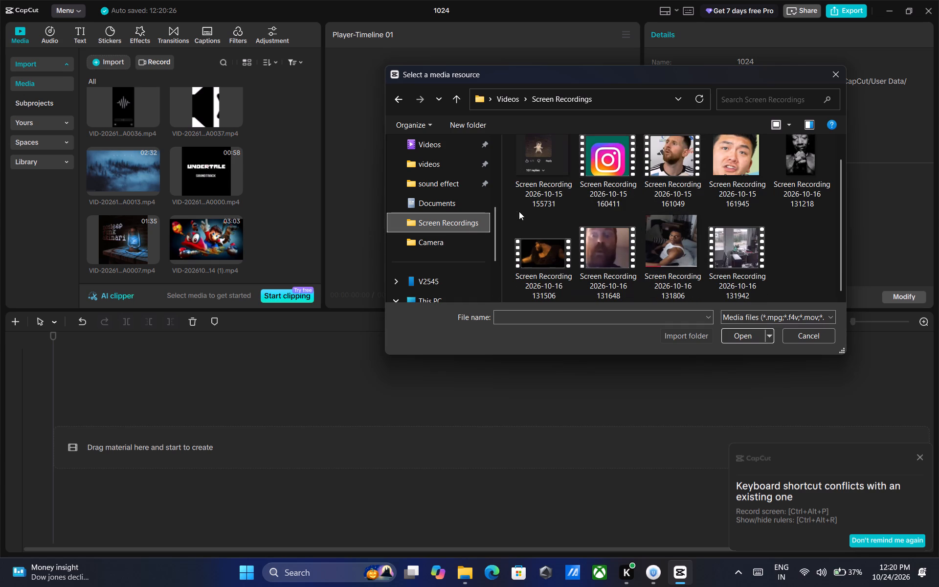
pyautogui.click(435, 240)
pyautogui.scroll(-2, 438, 236)
pyautogui.scroll(-4, 603, 233)
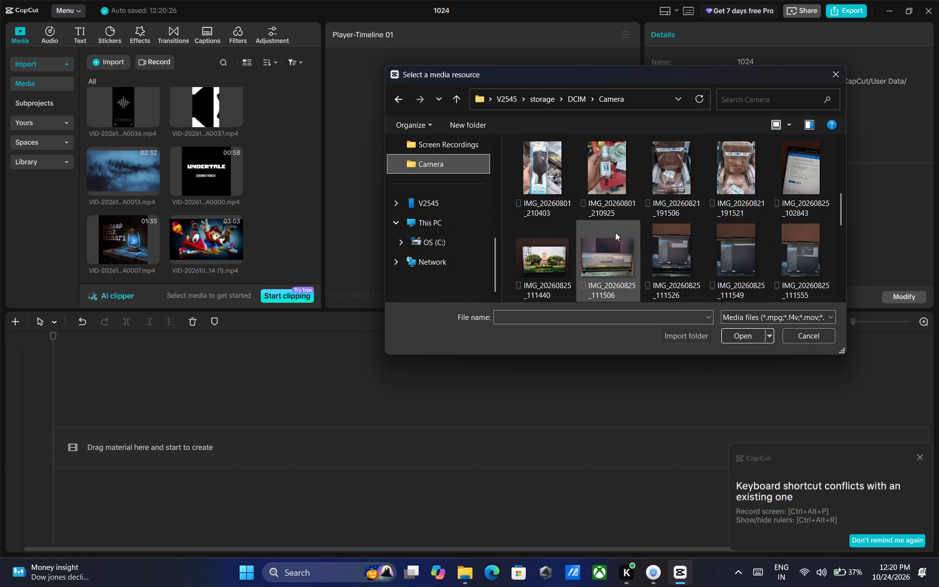
pyautogui.scroll(-14, 623, 232)
pyautogui.click(789, 235)
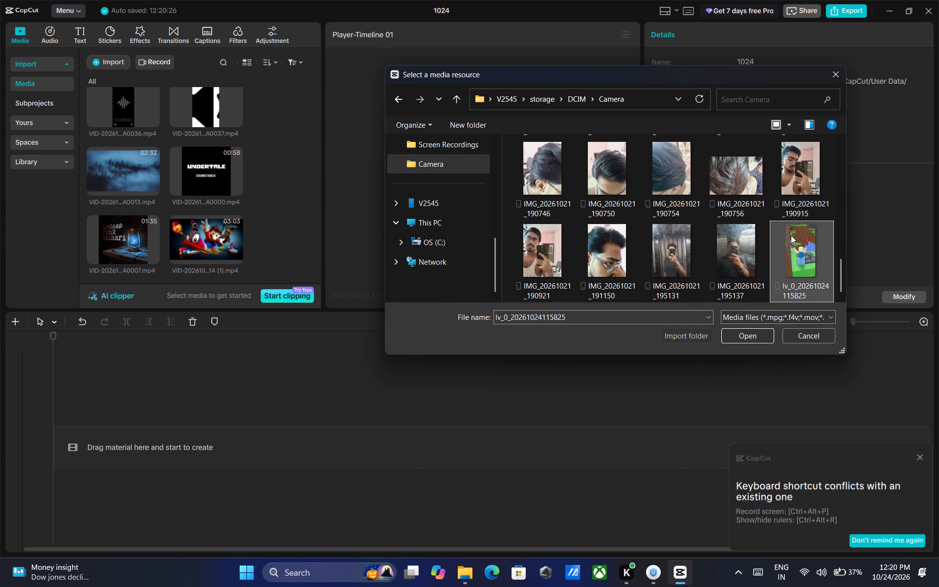
pyautogui.moveTo(802, 238); pyautogui.dragTo(256, 210)
pyautogui.doubleClick(808, 228)
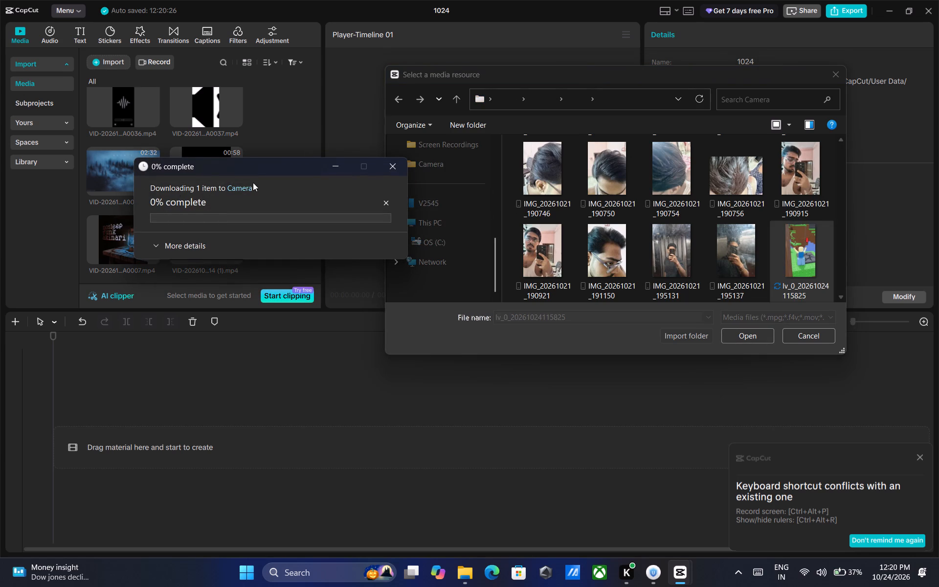
pyautogui.click(201, 251)
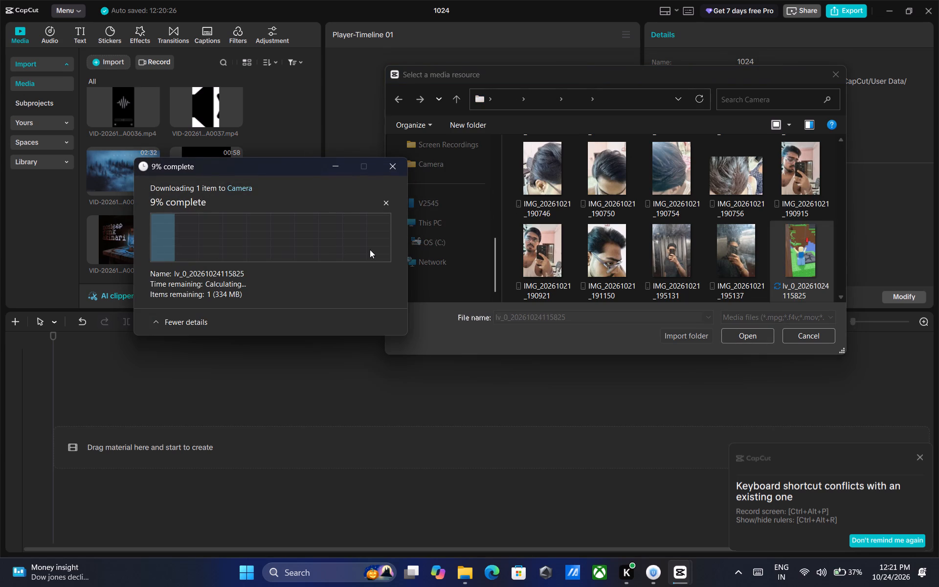
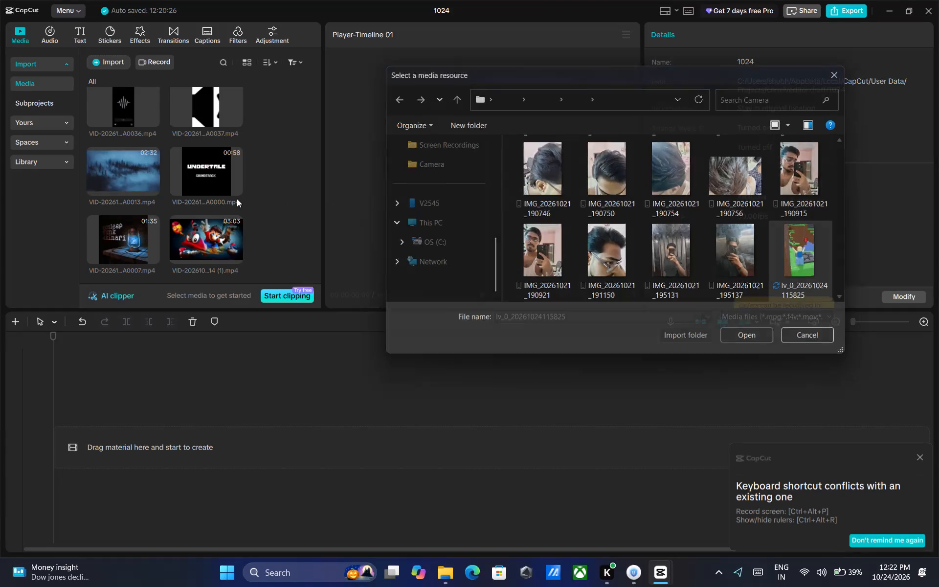
pyautogui.scroll(-3, 237, 199)
pyautogui.scroll(5, 223, 196)
pyautogui.scroll(-11, 223, 196)
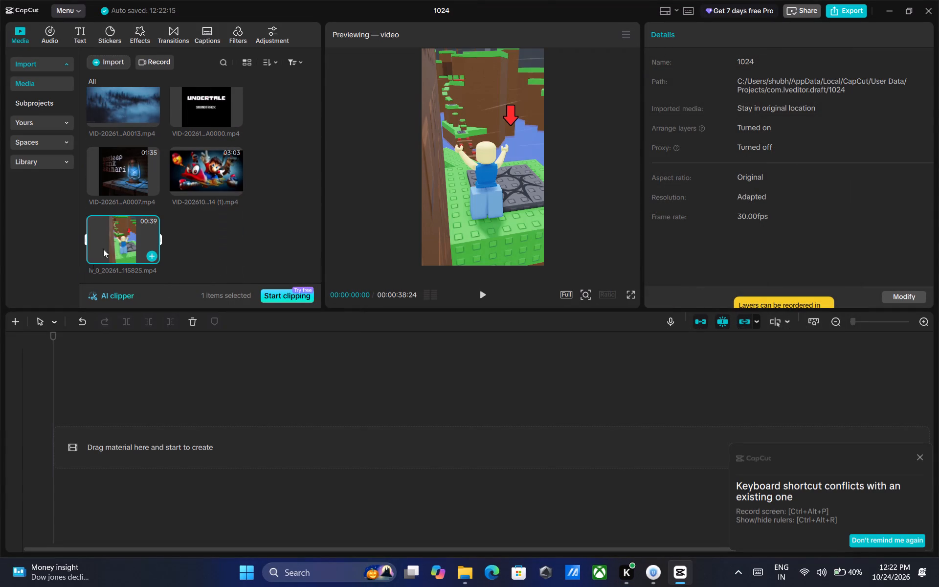
pyautogui.click(152, 256)
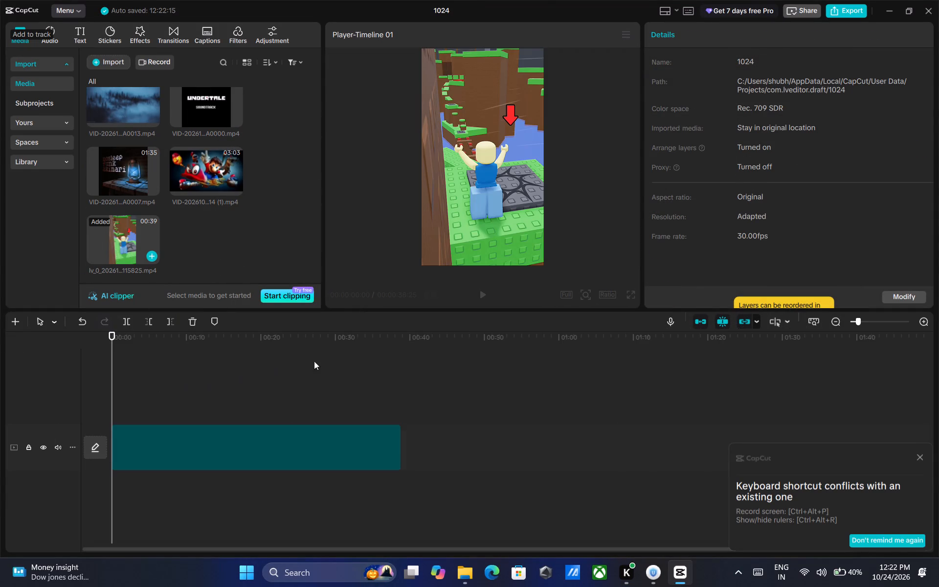
# Play the timeline clip while adjusting its audio volume by ear, settling on 5.5 dB.
pyautogui.keyDown('ctrl'); pyautogui.scroll(3, 329, 370); pyautogui.keyUp('ctrl')
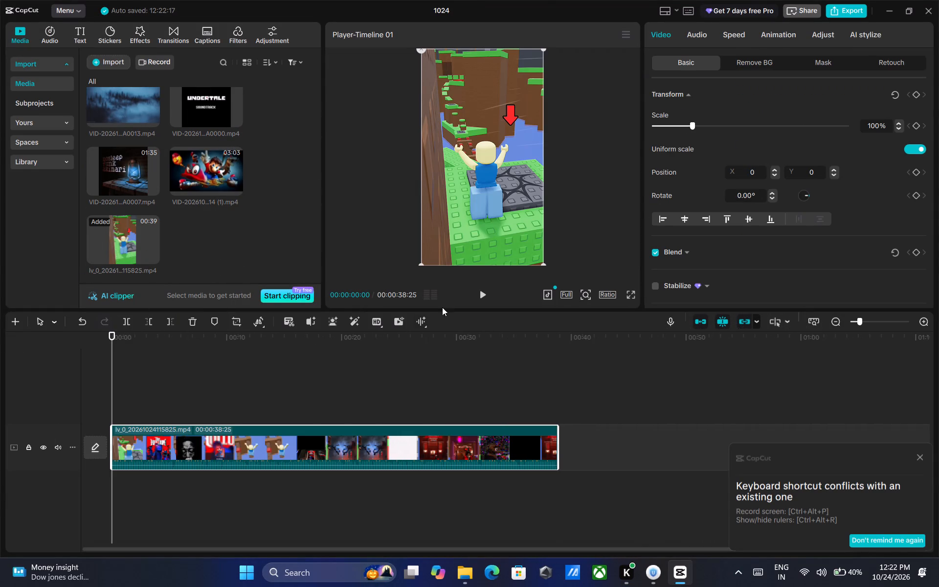
pyautogui.click(481, 292)
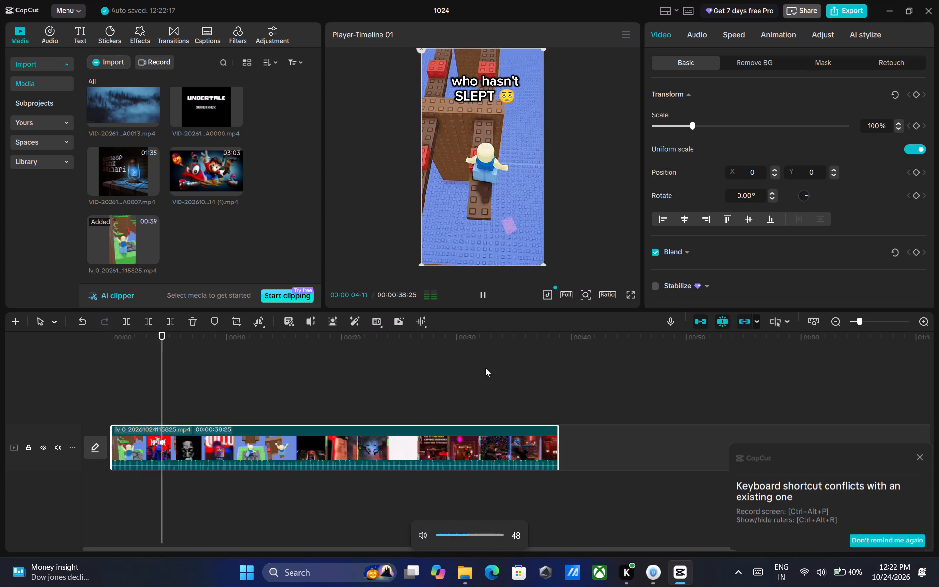
pyautogui.click(697, 37)
pyautogui.click(728, 34)
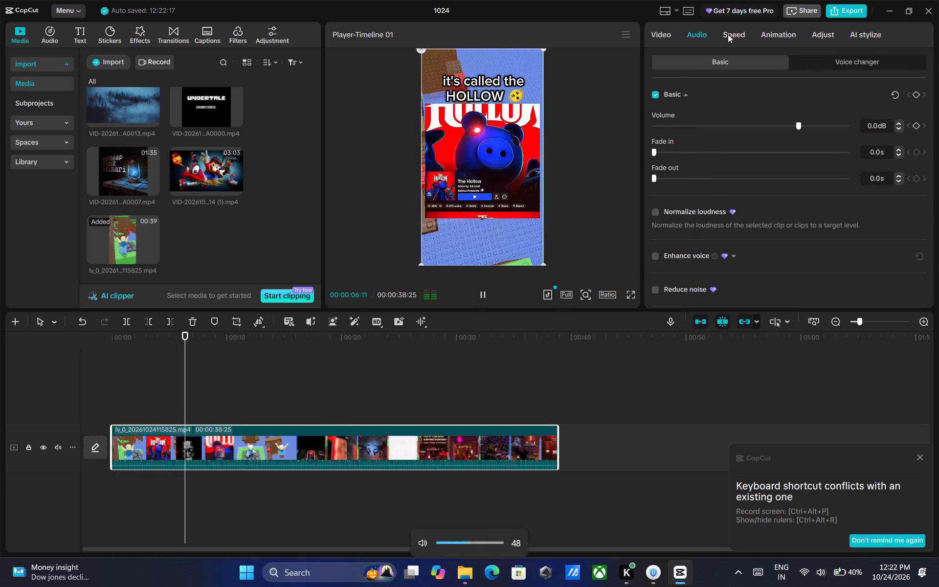
pyautogui.click(695, 32)
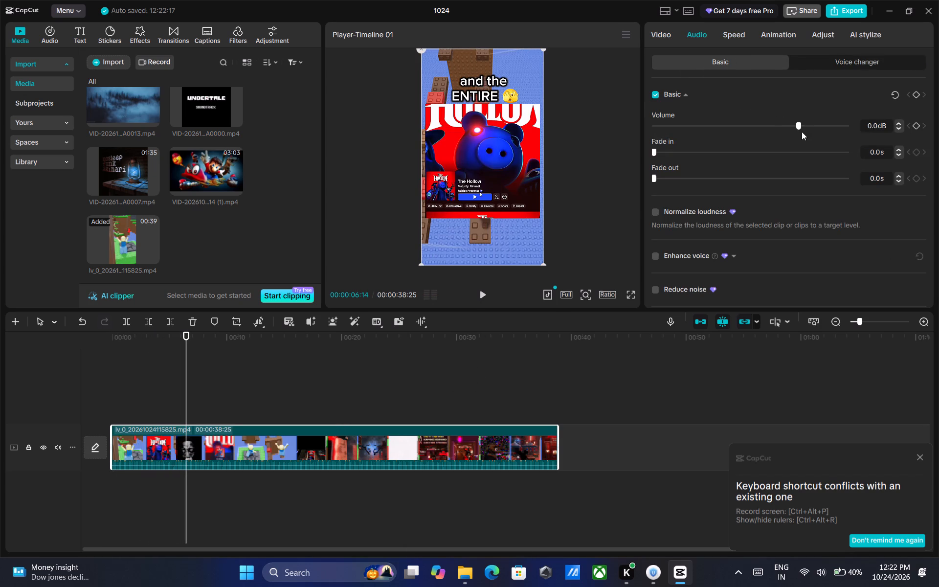
pyautogui.moveTo(799, 126); pyautogui.dragTo(810, 126)
pyautogui.click(482, 295)
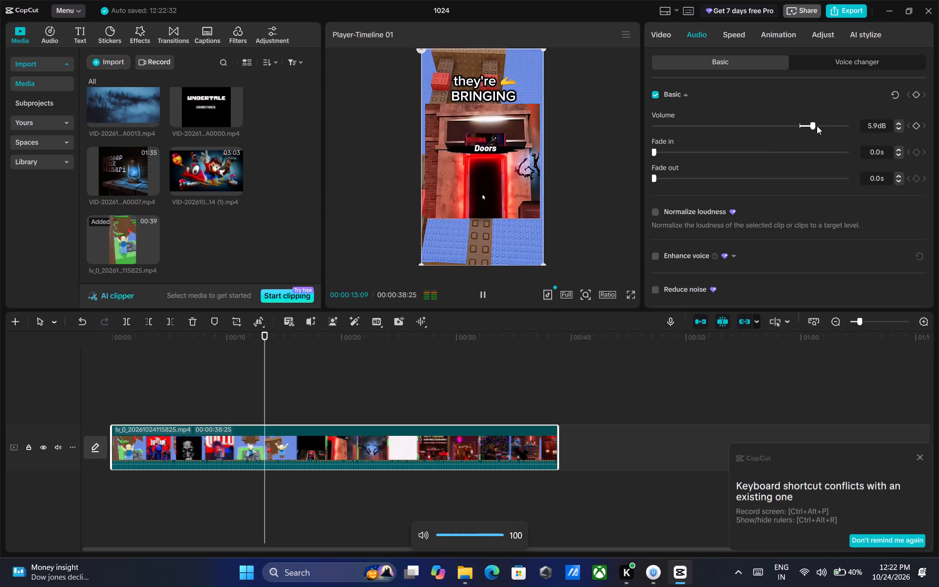
pyautogui.moveTo(809, 126); pyautogui.dragTo(848, 126)
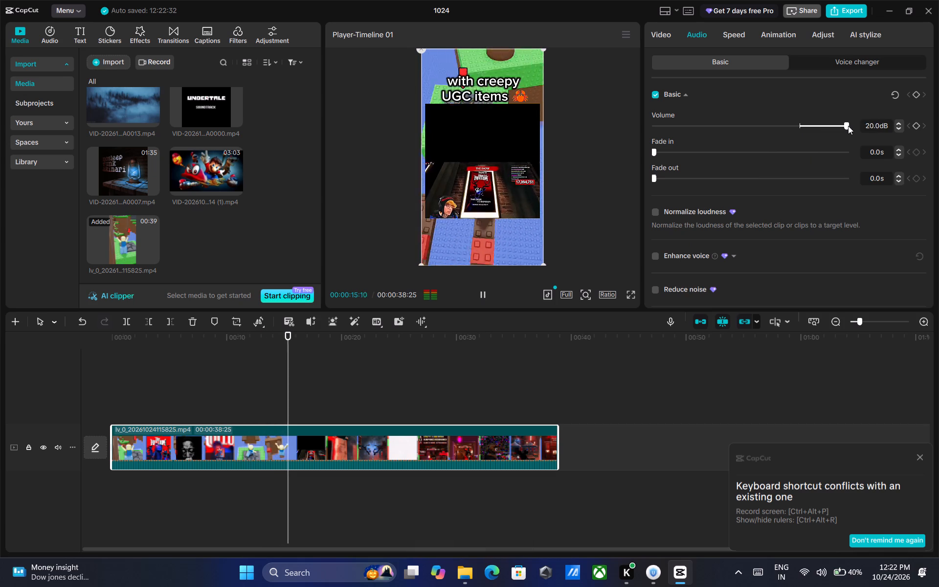
pyautogui.moveTo(848, 126); pyautogui.dragTo(828, 128)
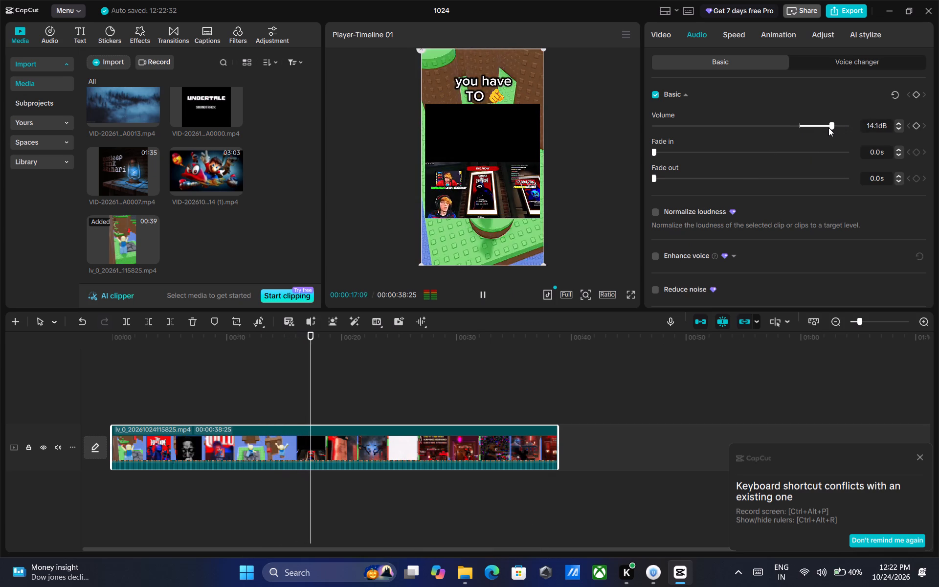
pyautogui.moveTo(828, 128); pyautogui.dragTo(782, 133)
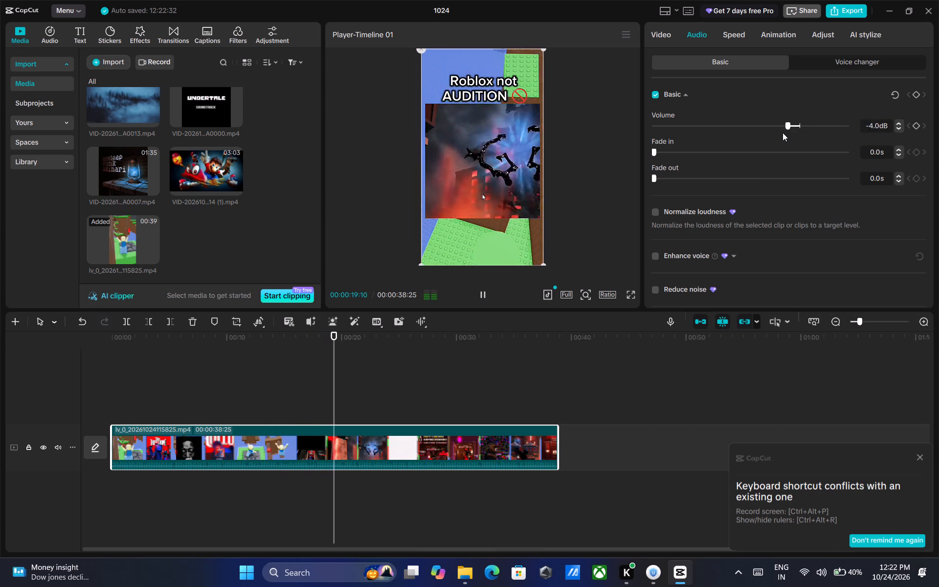
pyautogui.moveTo(782, 133); pyautogui.dragTo(805, 135)
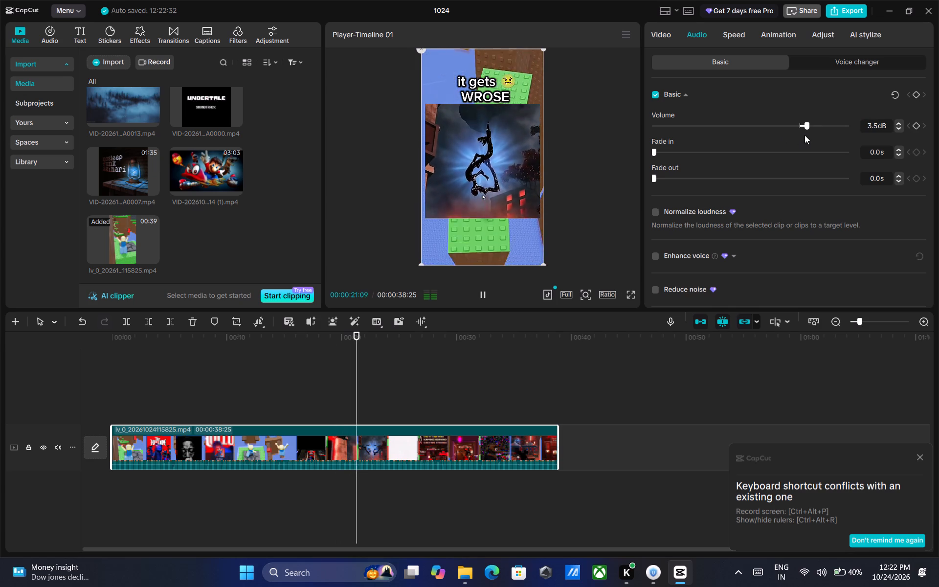
pyautogui.moveTo(805, 135); pyautogui.dragTo(809, 135)
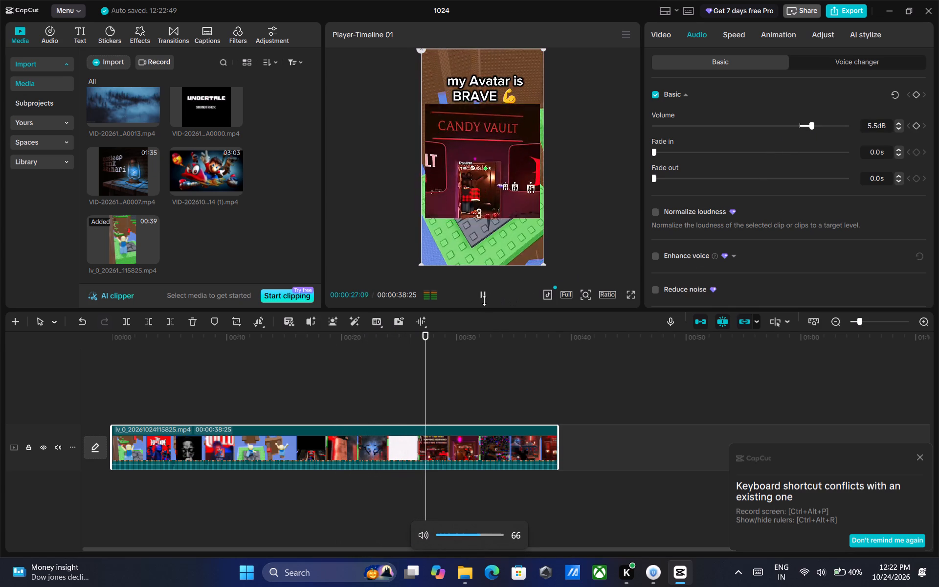
pyautogui.click(480, 291)
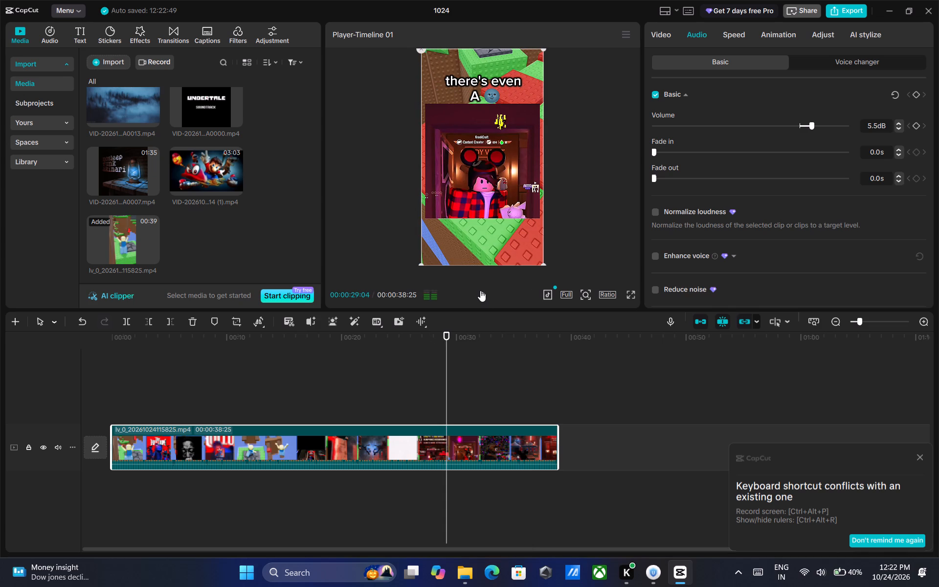
# Deselect the clip and return the playhead to the start of the timeline.
pyautogui.click(497, 356)
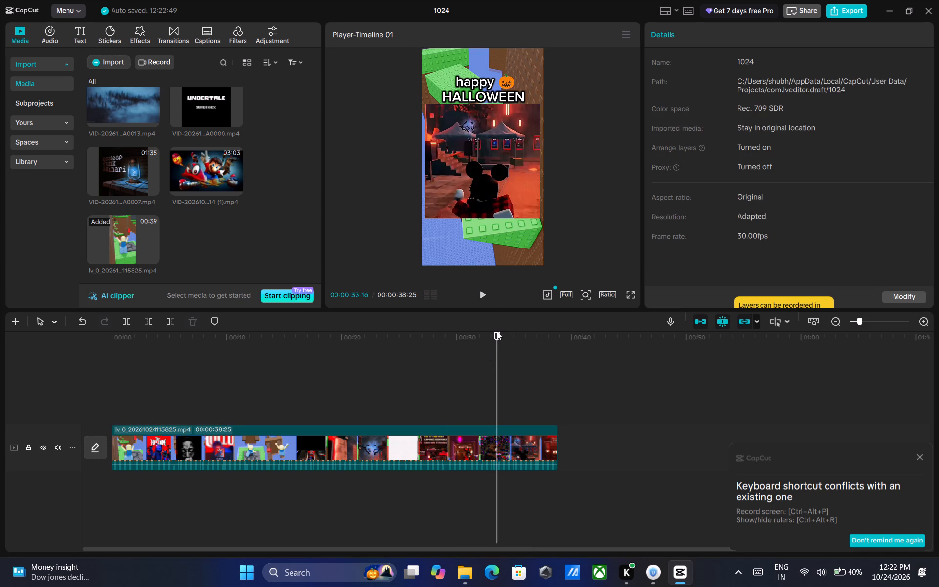
pyautogui.moveTo(496, 334); pyautogui.dragTo(90, 334)
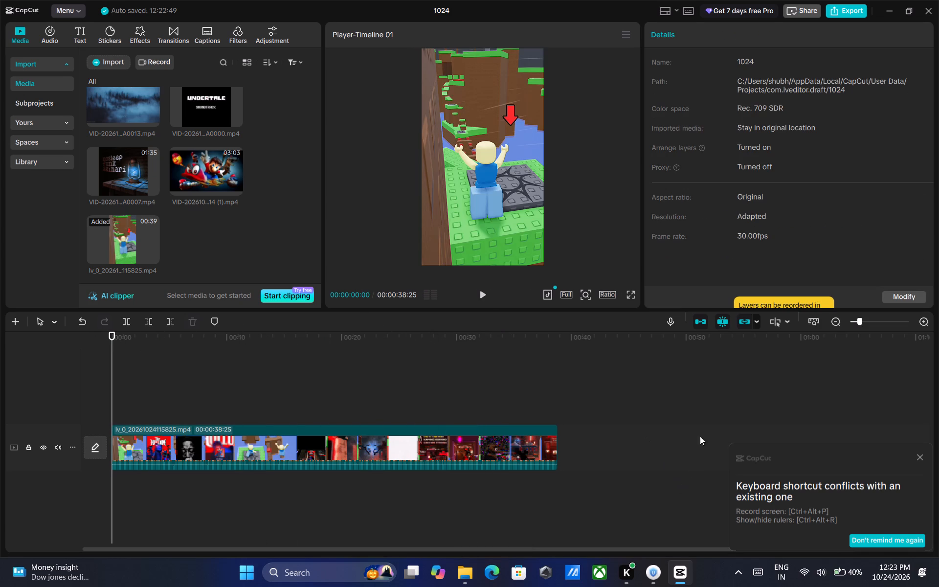
# Switch to File Explorer and close the window showing the phone's Camera folder.
pyautogui.click(462, 568)
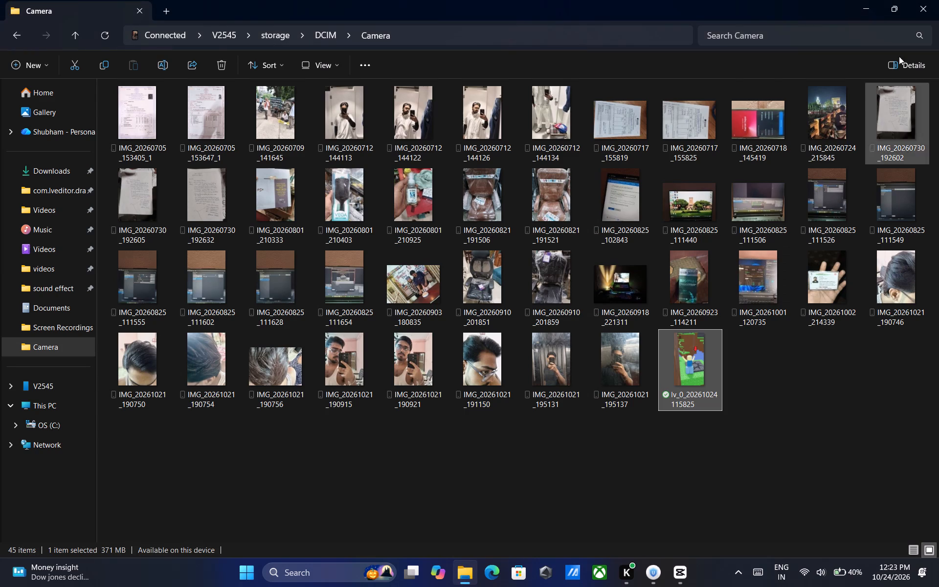
pyautogui.click(934, 1)
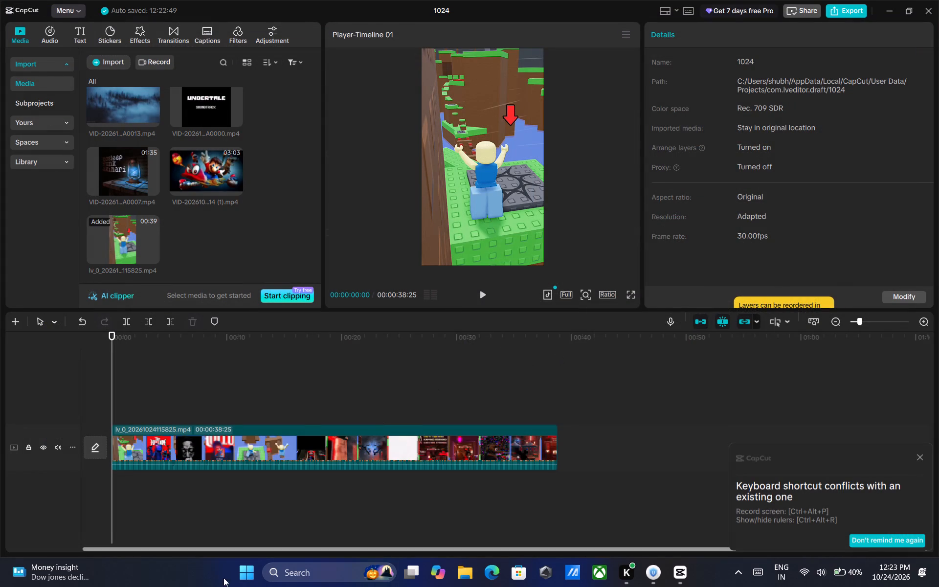
# Launch Google Chrome with the saved browsing profile.
pyautogui.click(242, 586)
pyautogui.scroll(-4, 438, 316)
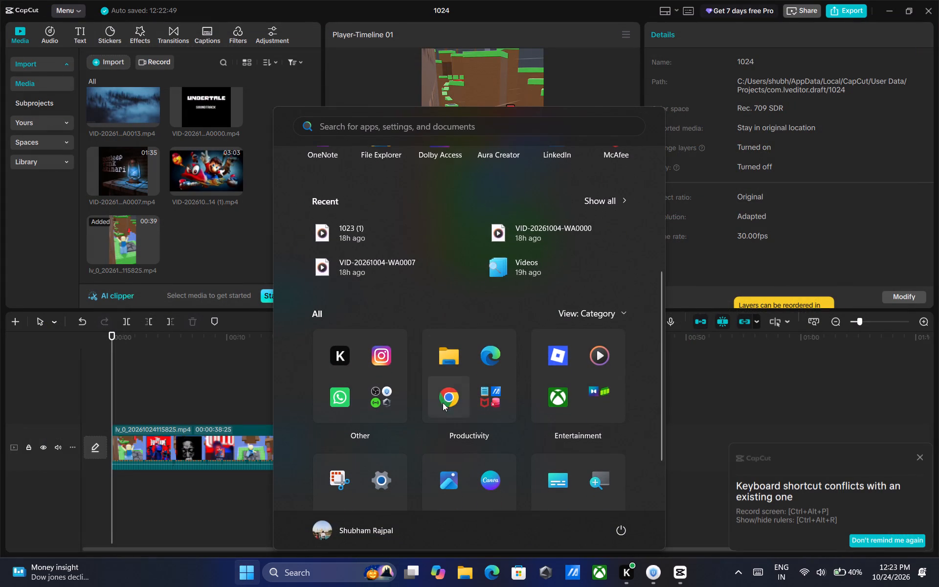
pyautogui.click(447, 408)
pyautogui.click(326, 289)
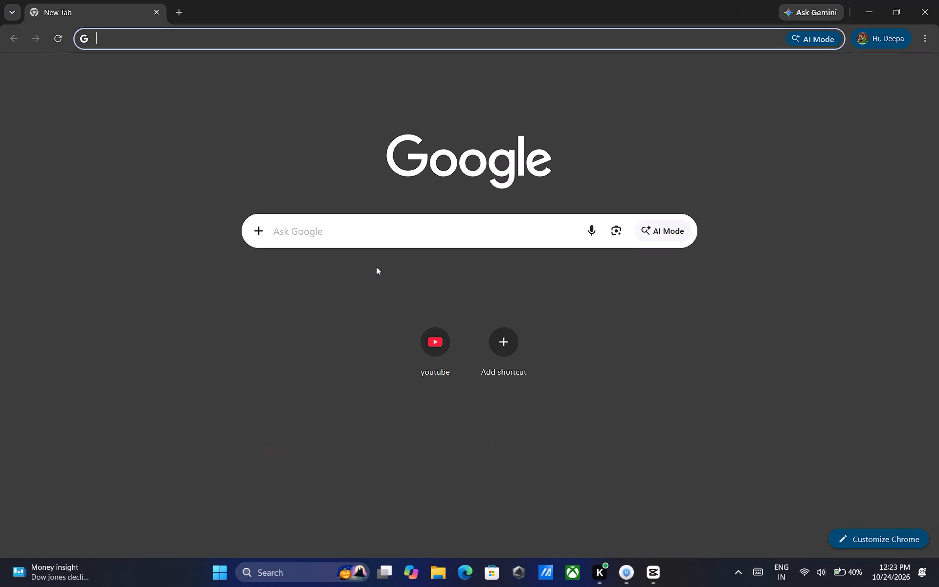
# Try a Google search for ytmaxing, and open YouTube in a second tab.
pyautogui.click(401, 234)
pyautogui.click(342, 258)
pyautogui.click(179, 9)
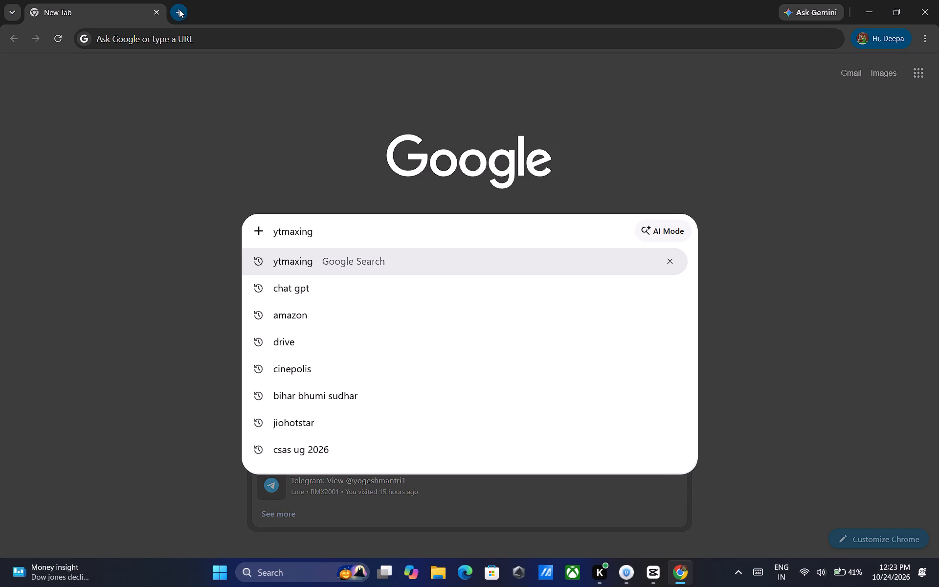
pyautogui.click(432, 294)
# Search Google for ytmaxing in the first tab and open the ytmaxing.com site, checking the YouTube tab meanwhile.
pyautogui.click(77, 0)
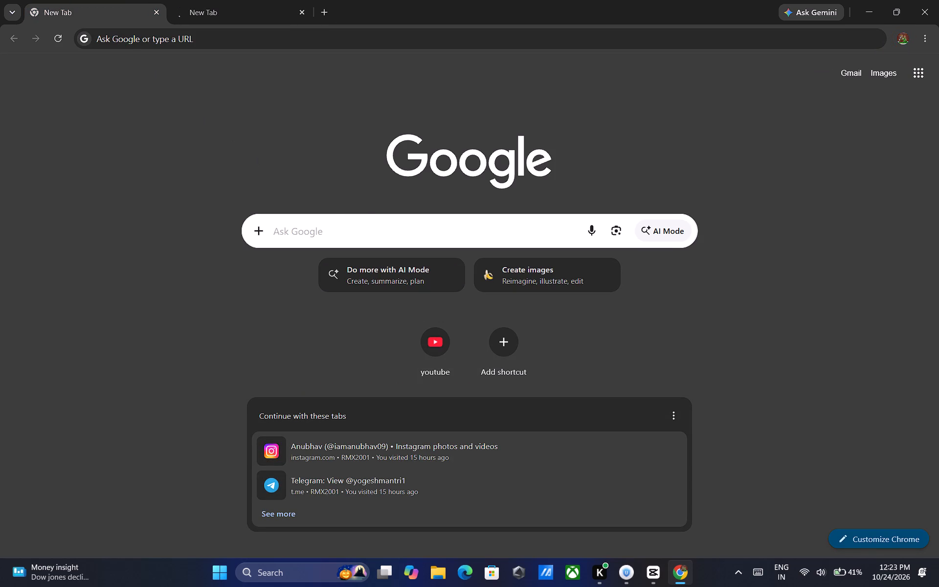
pyautogui.click(378, 227)
pyautogui.click(309, 263)
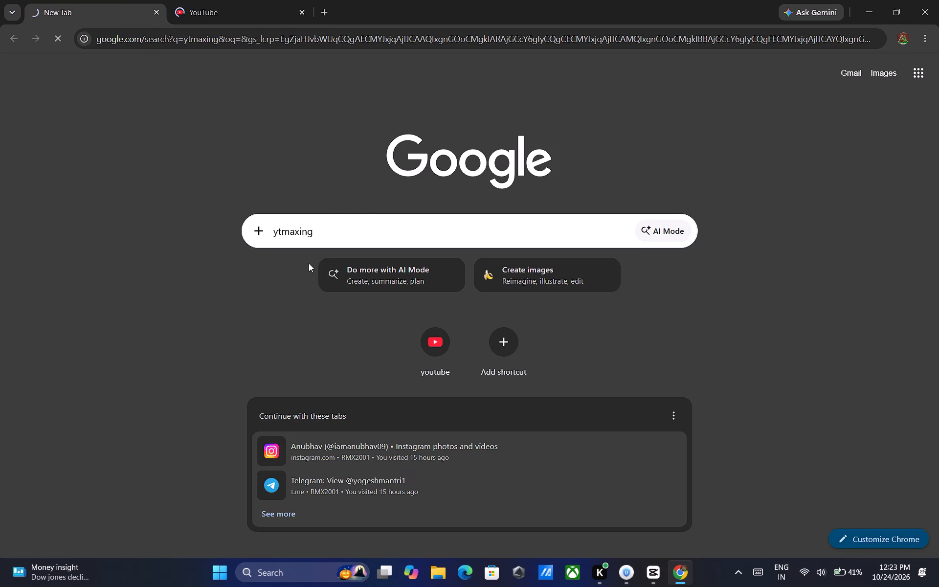
pyautogui.click(220, 218)
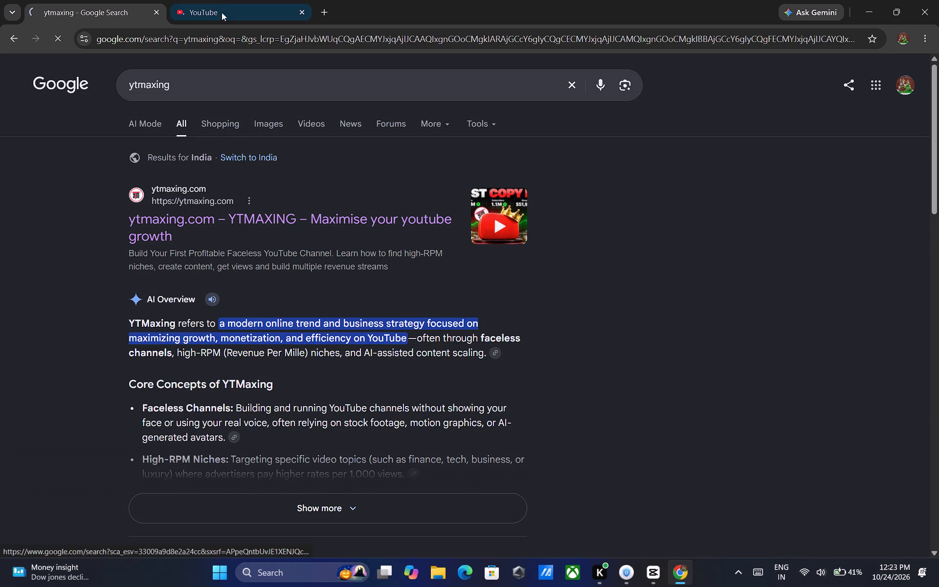
pyautogui.click(223, 6)
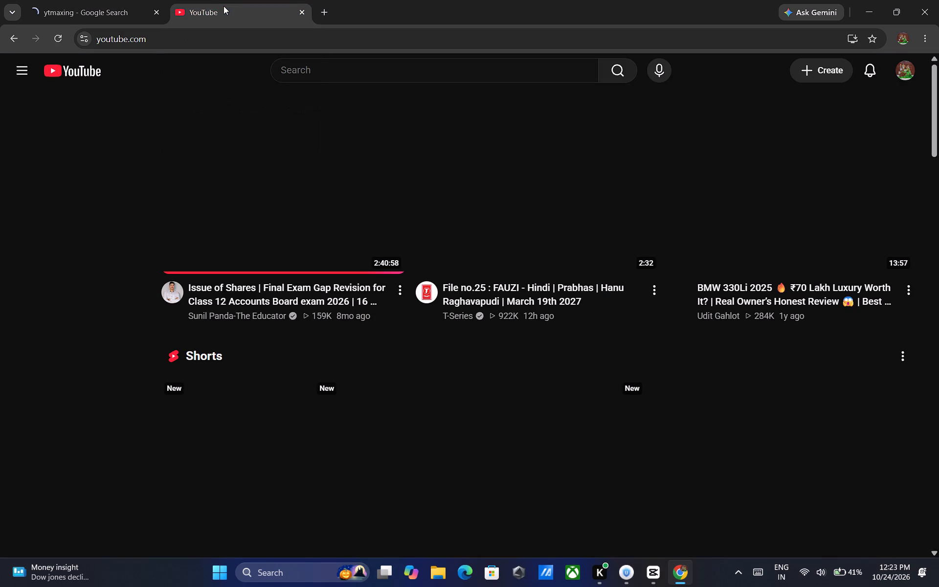
pyautogui.click(114, 0)
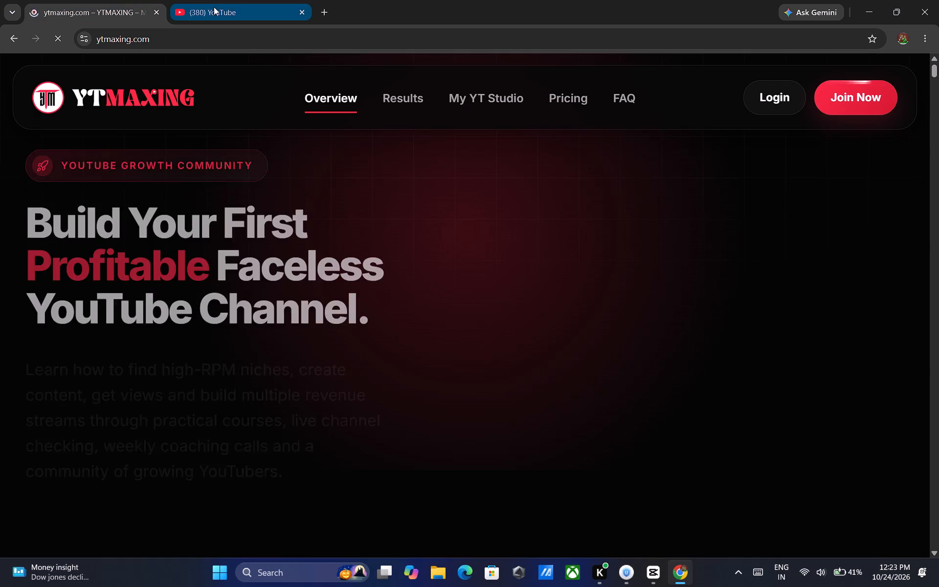
# Try to open the login page of ytmaxing.com, glancing over the home page while it loads.
pyautogui.click(762, 110)
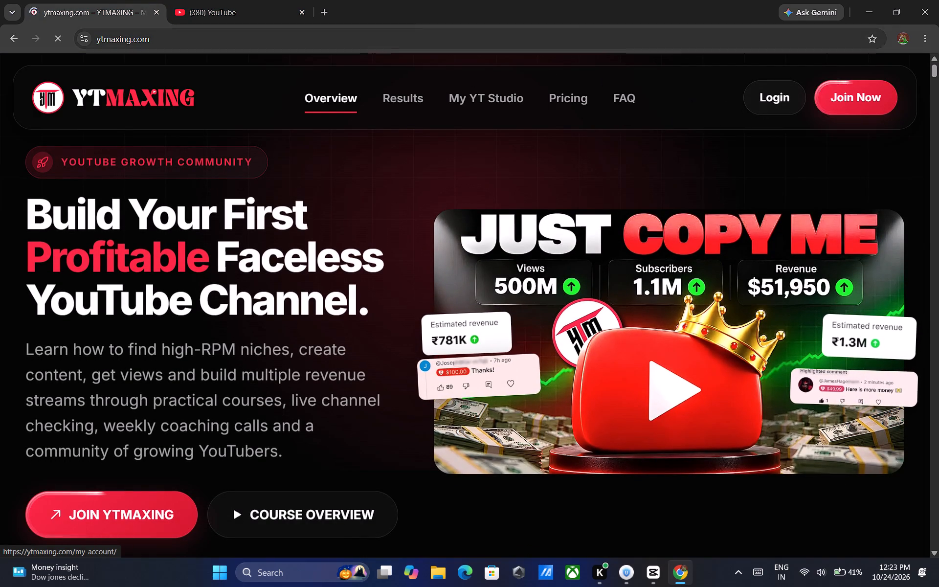
pyautogui.scroll(-5, 253, 45)
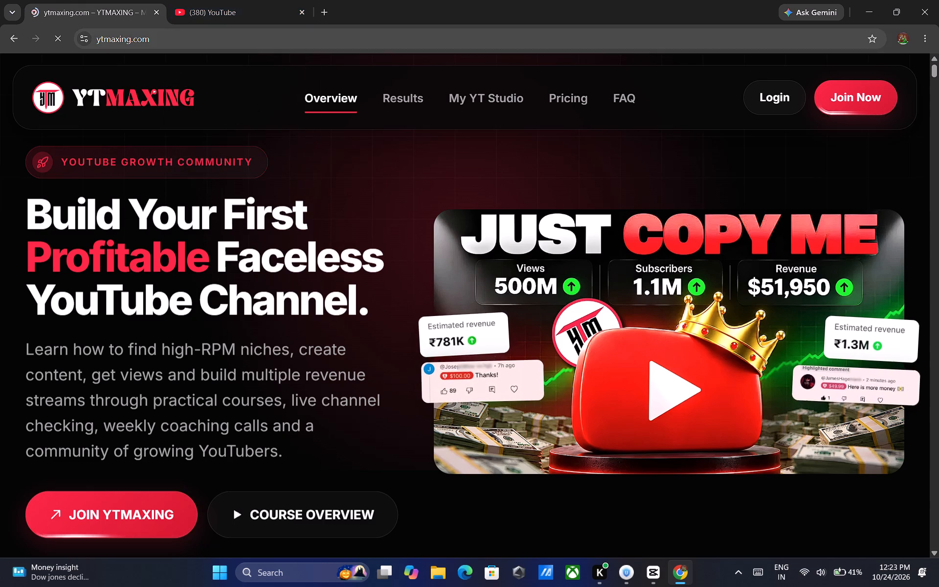
pyautogui.scroll(-10, 327, 200)
pyautogui.scroll(8, 336, 189)
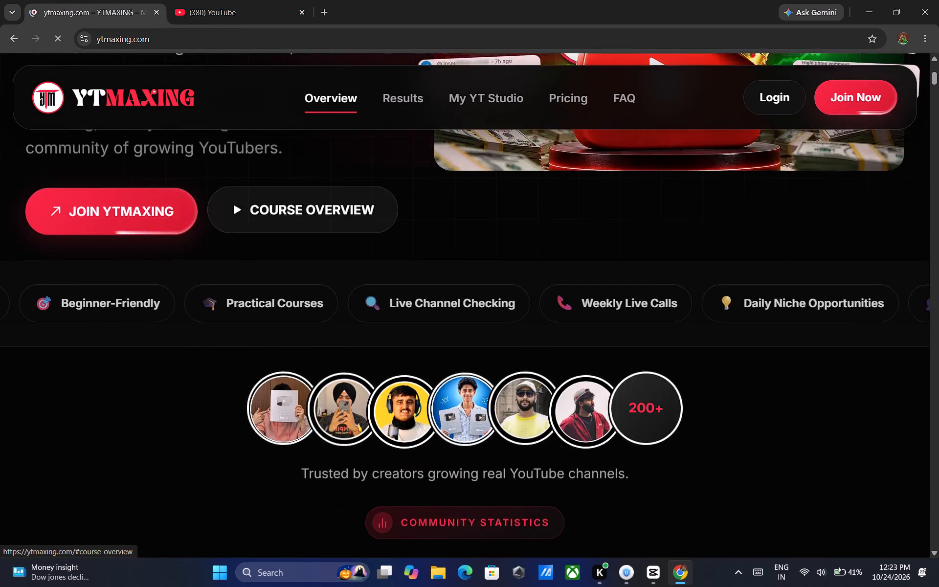
pyautogui.scroll(9, 334, 184)
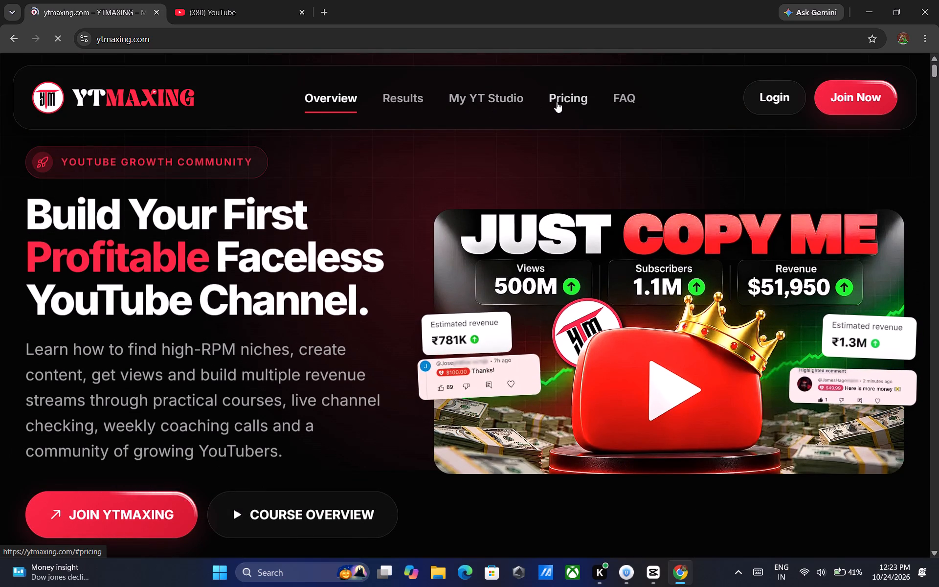
pyautogui.click(799, 102)
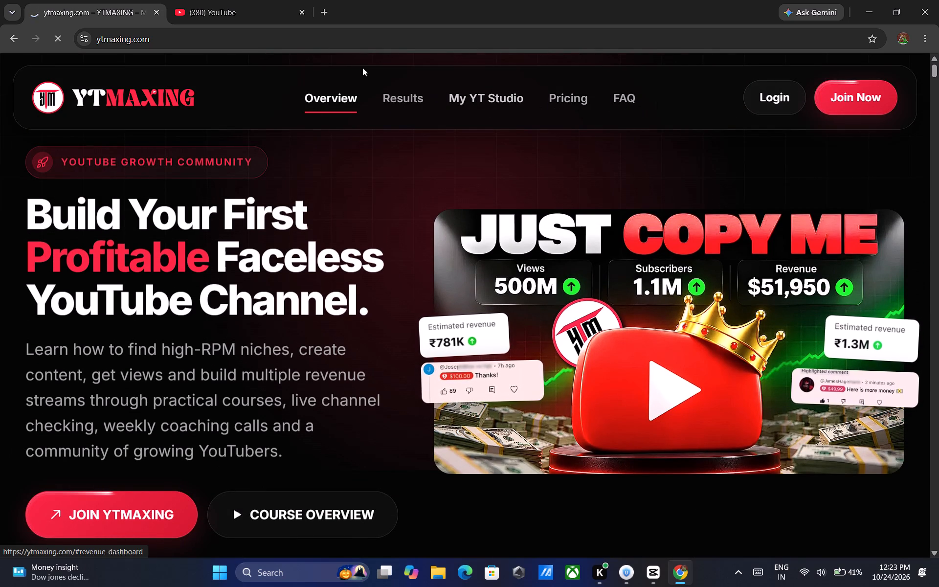
# Search YouTube for hammyrants and look through the channels and Shorts in the results.
pyautogui.click(272, 0)
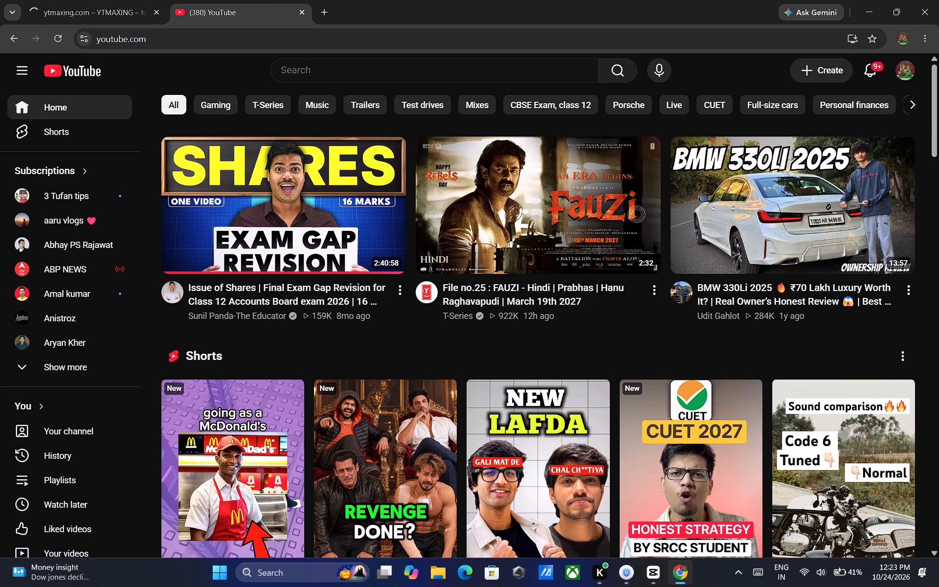
pyautogui.click(359, 72)
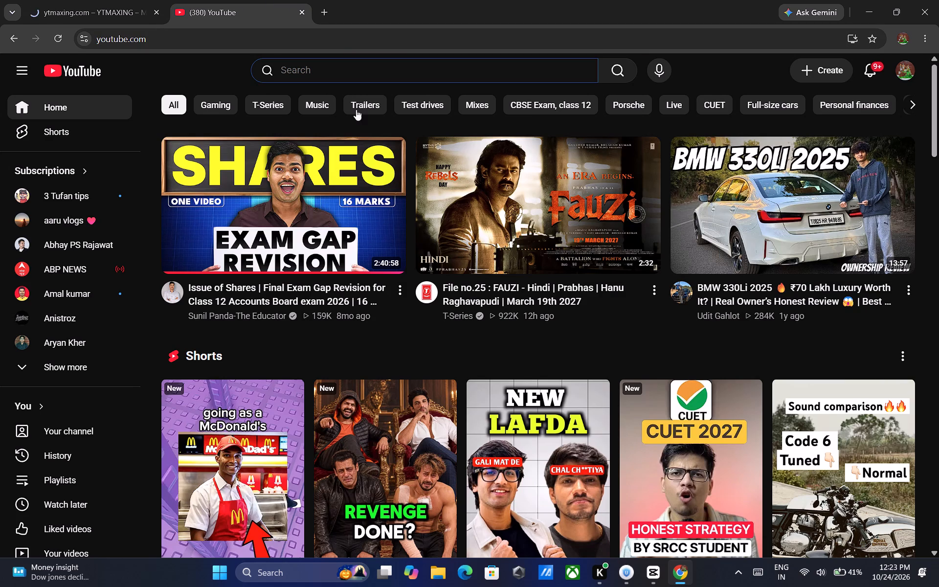
pyautogui.write('hammyrants')
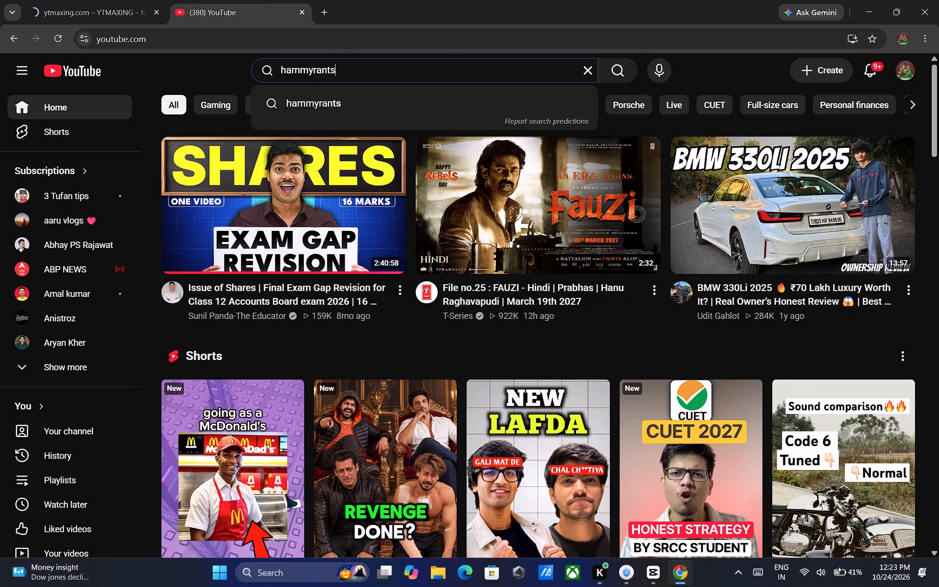
pyautogui.press('Return')
pyautogui.scroll(-7, 586, 207)
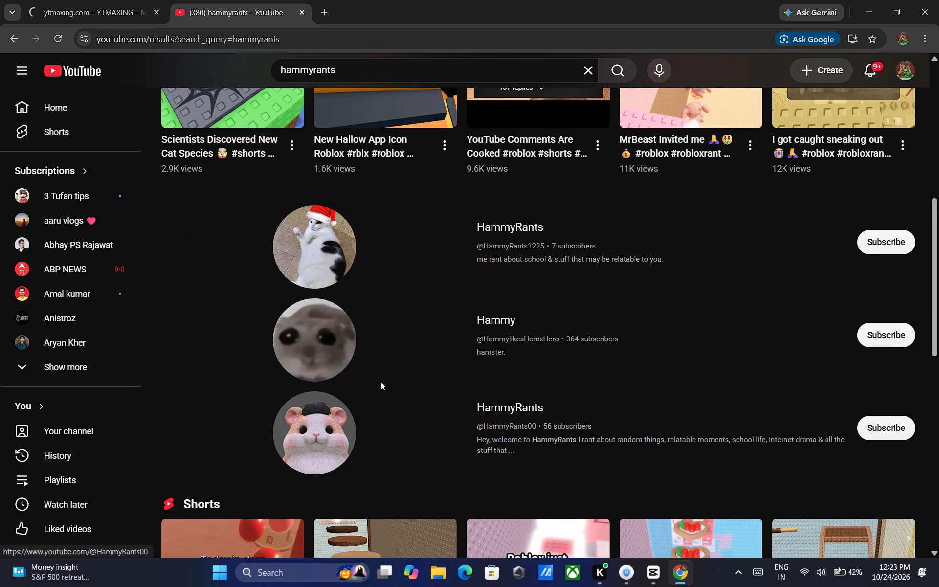
pyautogui.scroll(7, 392, 360)
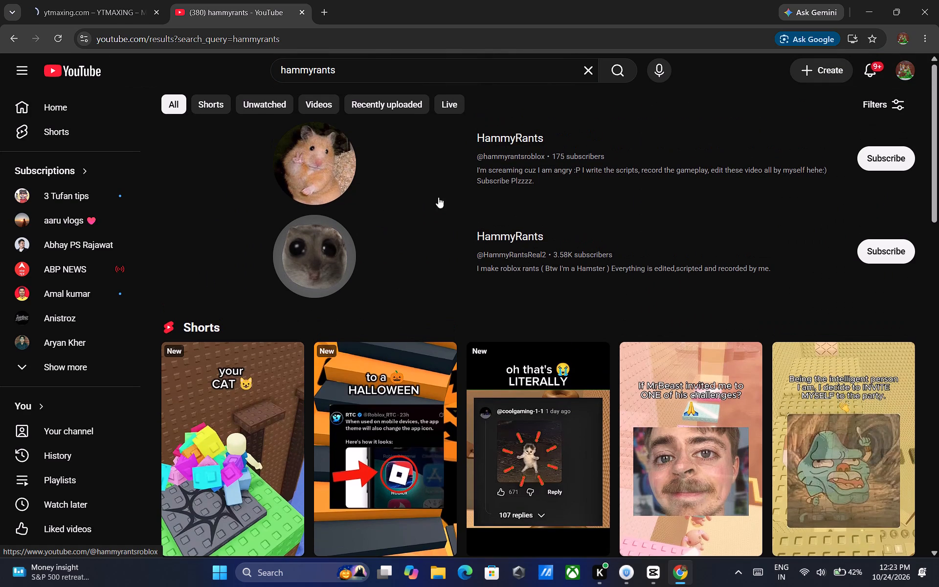
pyautogui.scroll(-8, 494, 189)
pyautogui.scroll(-1, 524, 361)
pyautogui.scroll(6, 524, 360)
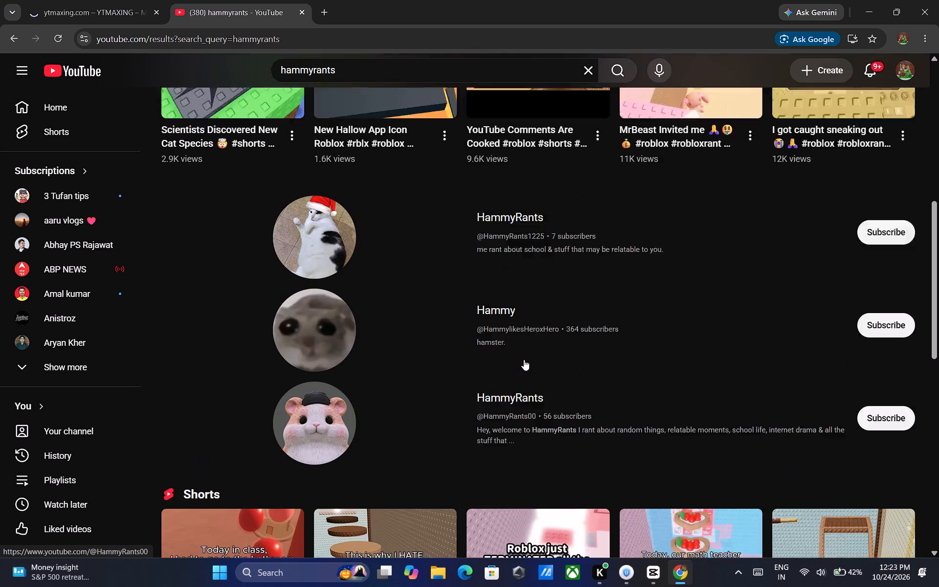
pyautogui.scroll(4, 525, 353)
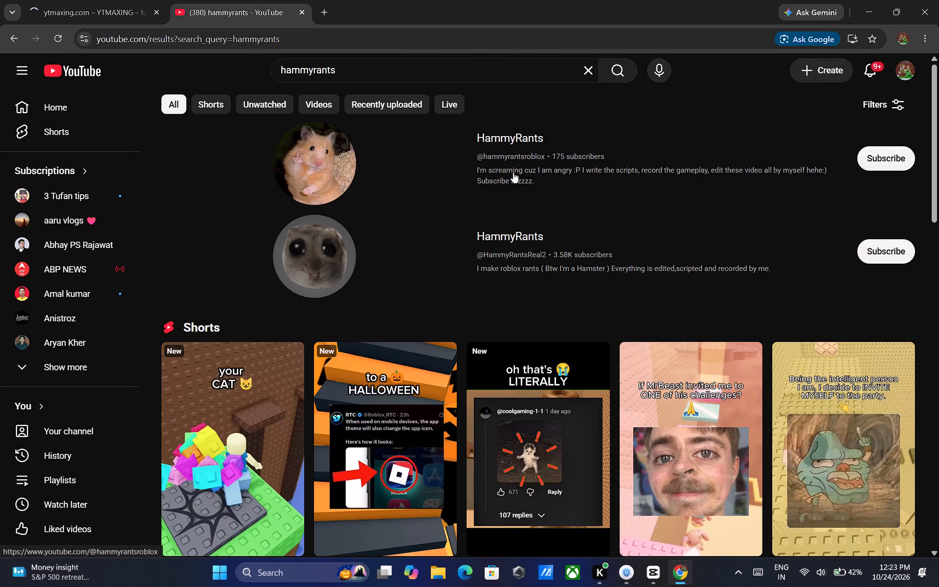
pyautogui.scroll(-7, 553, 347)
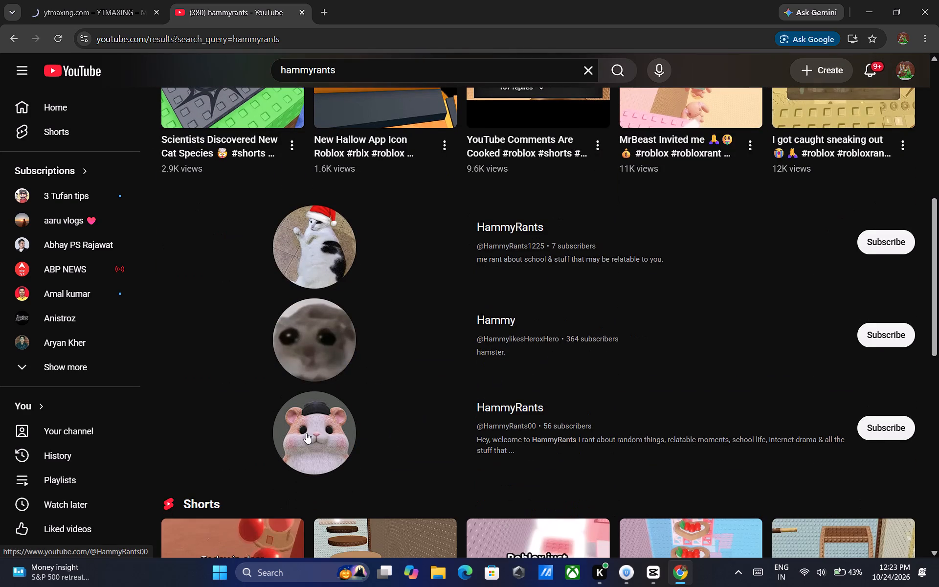
pyautogui.click(306, 433)
pyautogui.scroll(-2, 581, 240)
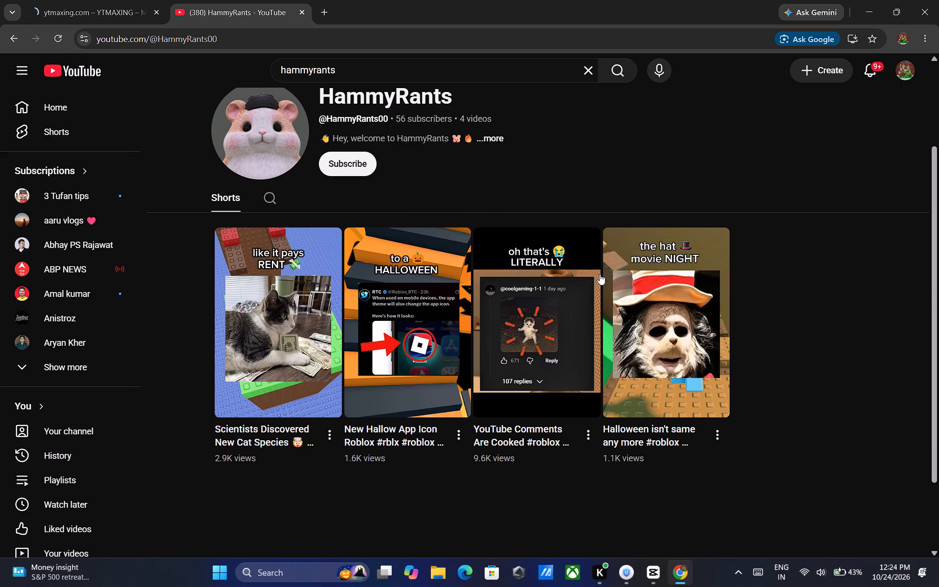
pyautogui.click(301, 13)
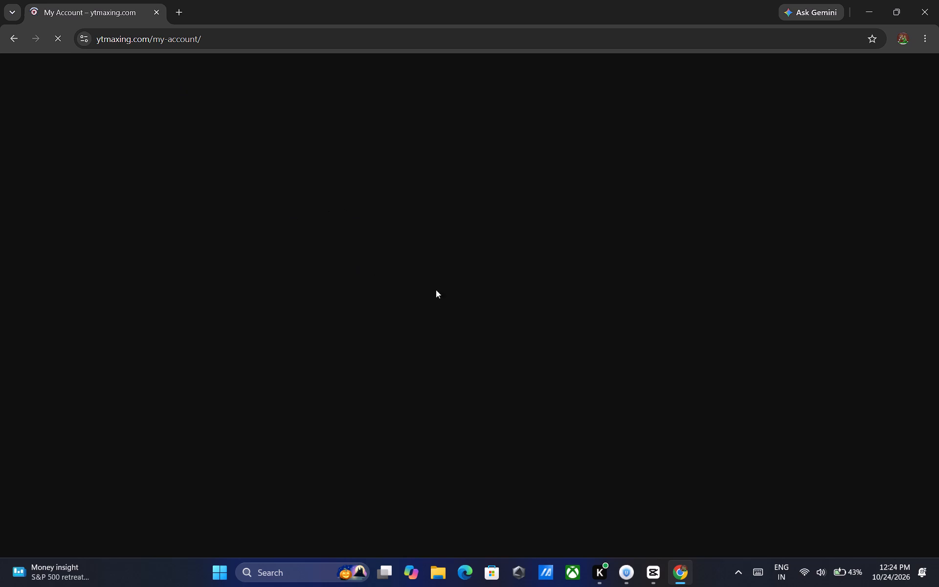
# Switch to CapCut, play the opening of the video and set the playhead at about 1 second, where The Hollow image appears.
pyautogui.click(656, 576)
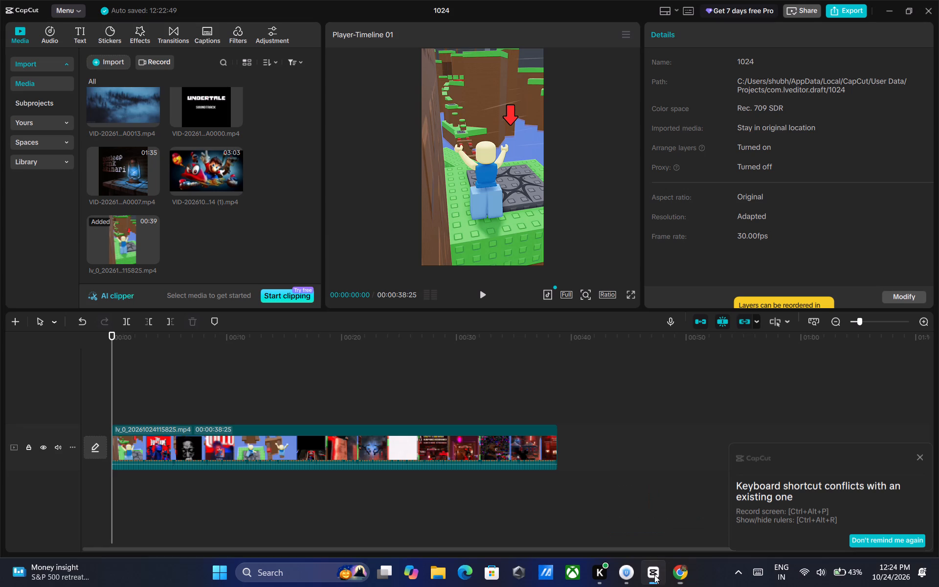
pyautogui.click(484, 291)
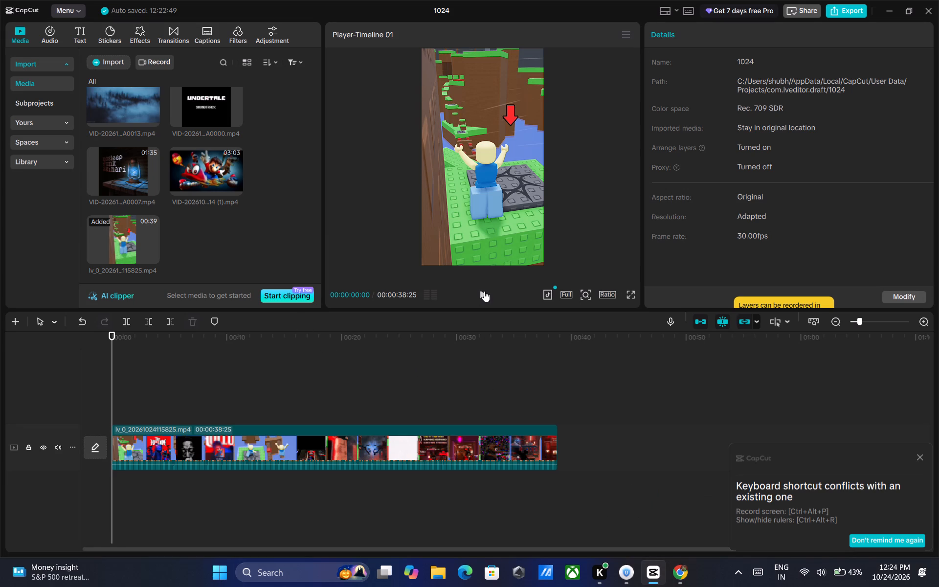
pyautogui.click(484, 291)
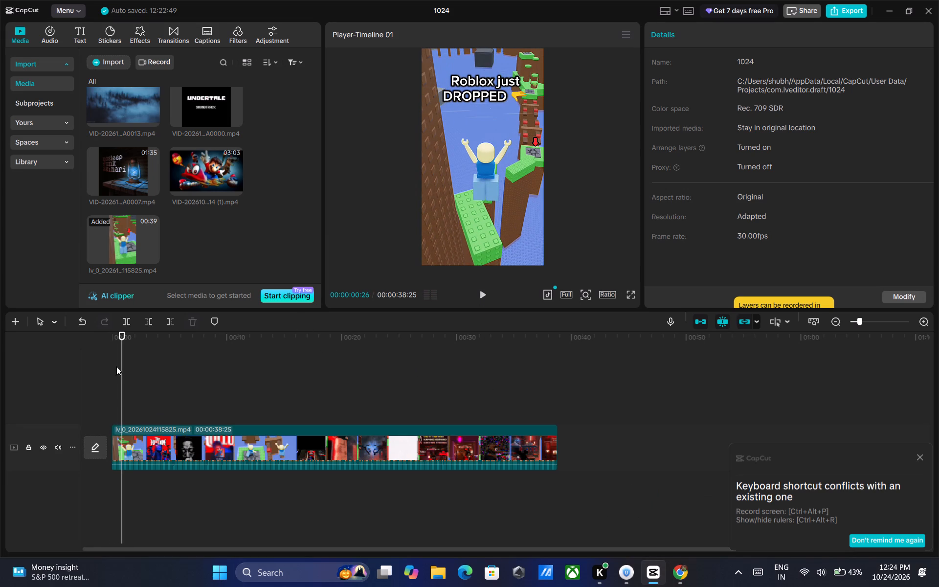
pyautogui.click(125, 335)
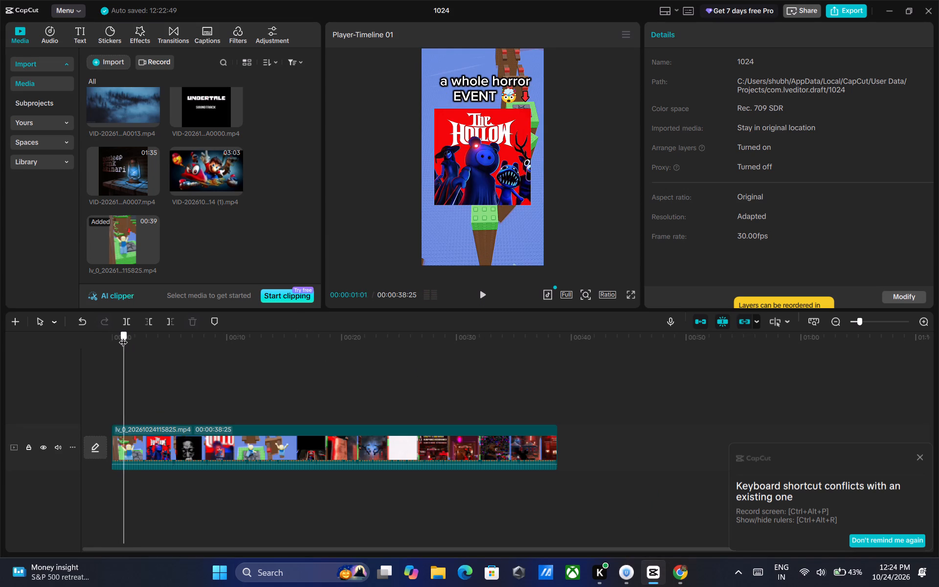
# Audition the imported sound clips and add the vine boom clip VID-20261004-WA0039.mp4 to the timeline near the start.
pyautogui.scroll(6, 134, 199)
pyautogui.click(121, 191)
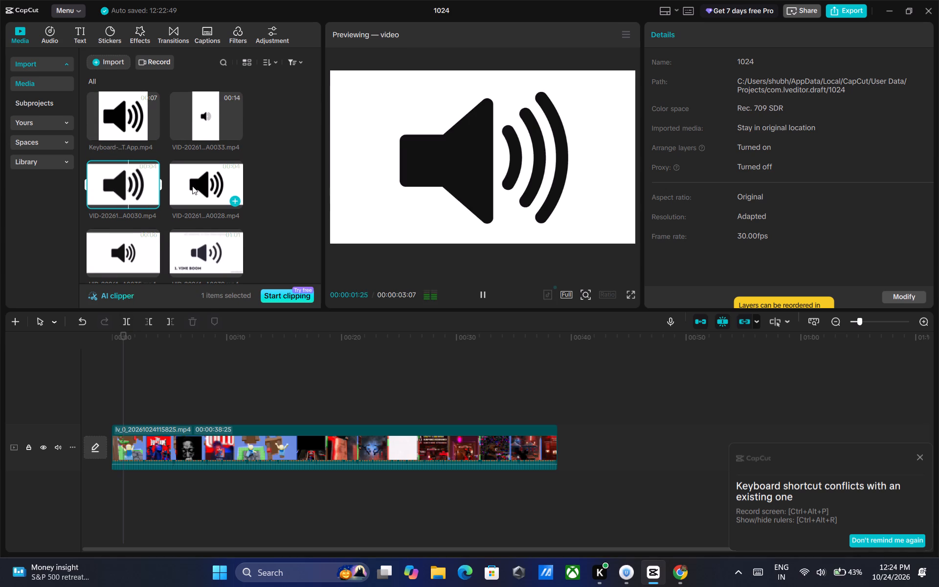
pyautogui.click(192, 186)
pyautogui.click(203, 135)
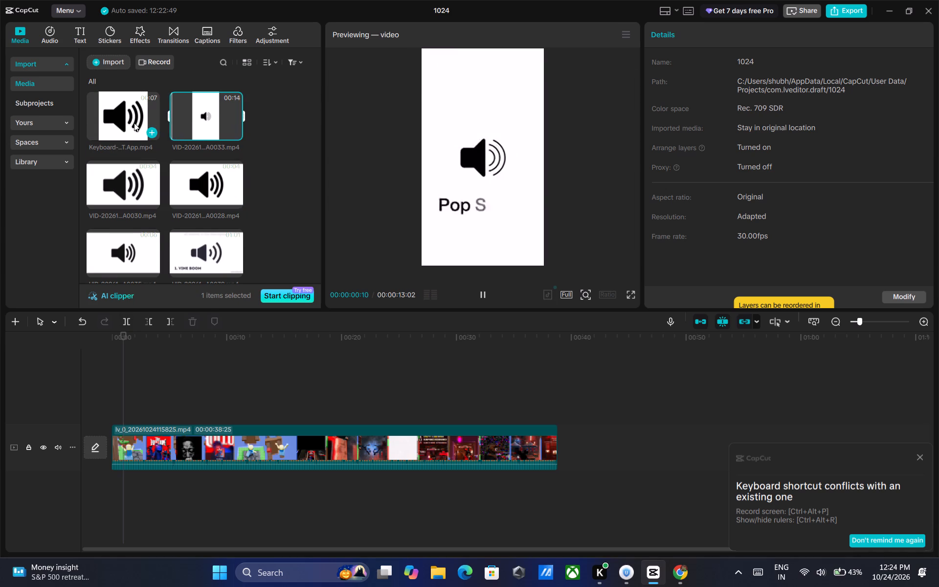
pyautogui.click(134, 123)
pyautogui.click(135, 256)
pyautogui.scroll(-3, 133, 243)
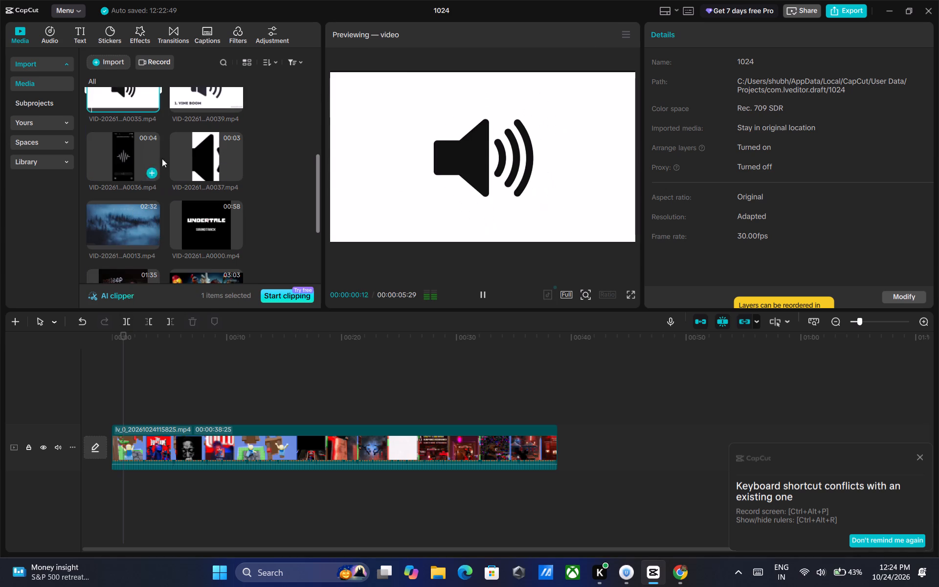
pyautogui.scroll(2, 182, 148)
pyautogui.click(196, 202)
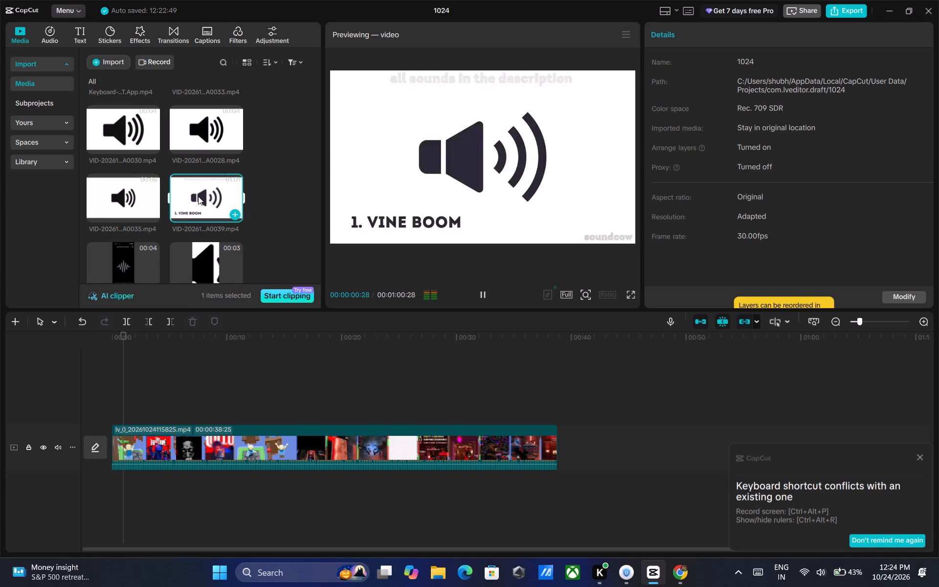
pyautogui.moveTo(213, 196); pyautogui.dragTo(163, 454)
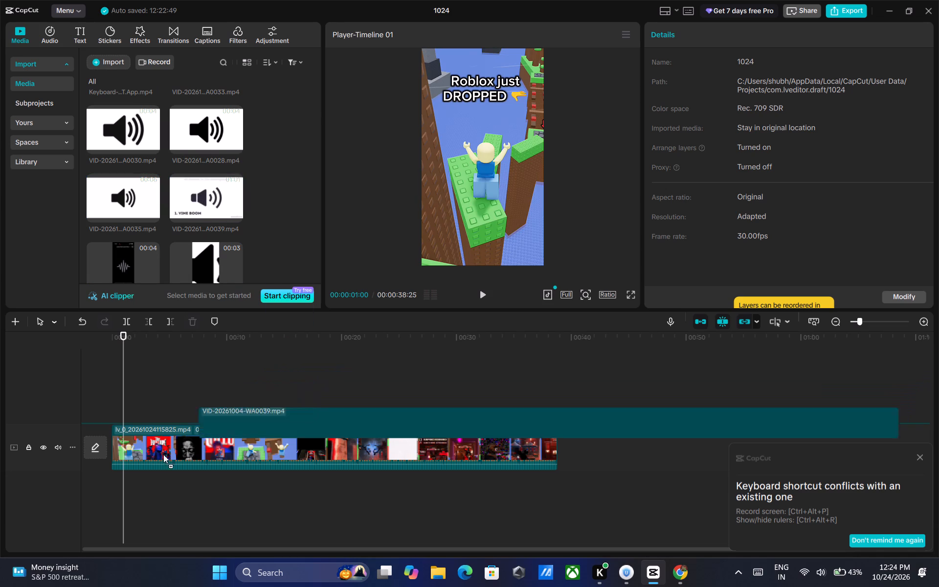
pyautogui.moveTo(163, 454); pyautogui.dragTo(131, 496)
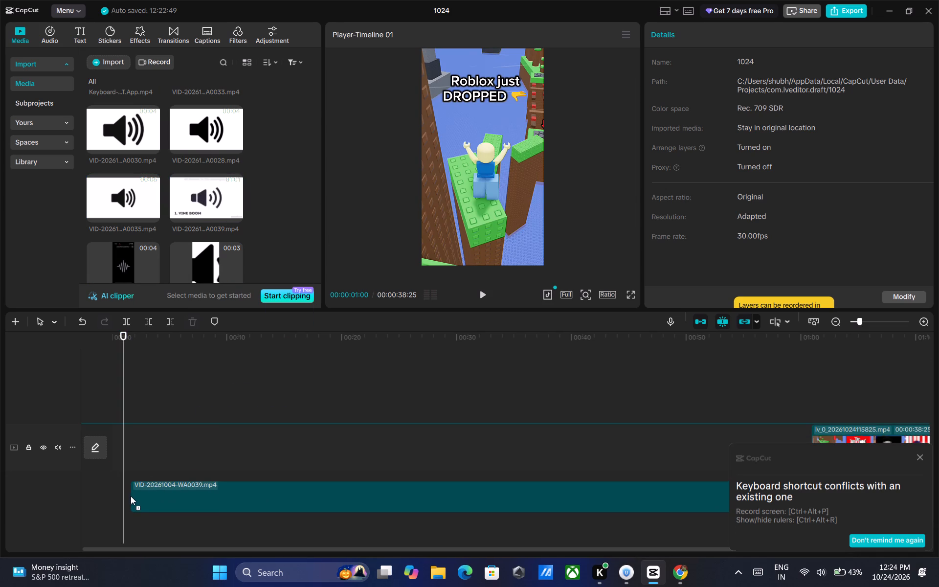
pyautogui.moveTo(131, 496); pyautogui.dragTo(128, 491)
# Move lv_0_20261024115825.mp4 to the track above the vine boom clip and start the vine boom clip at about 1 second.
pyautogui.moveTo(142, 447); pyautogui.dragTo(142, 406)
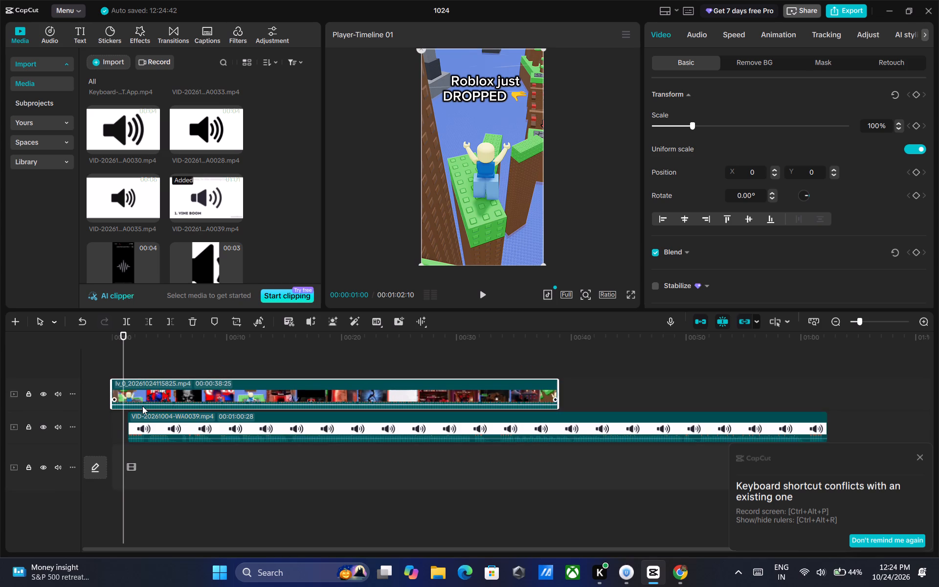
pyautogui.moveTo(148, 427); pyautogui.dragTo(139, 434)
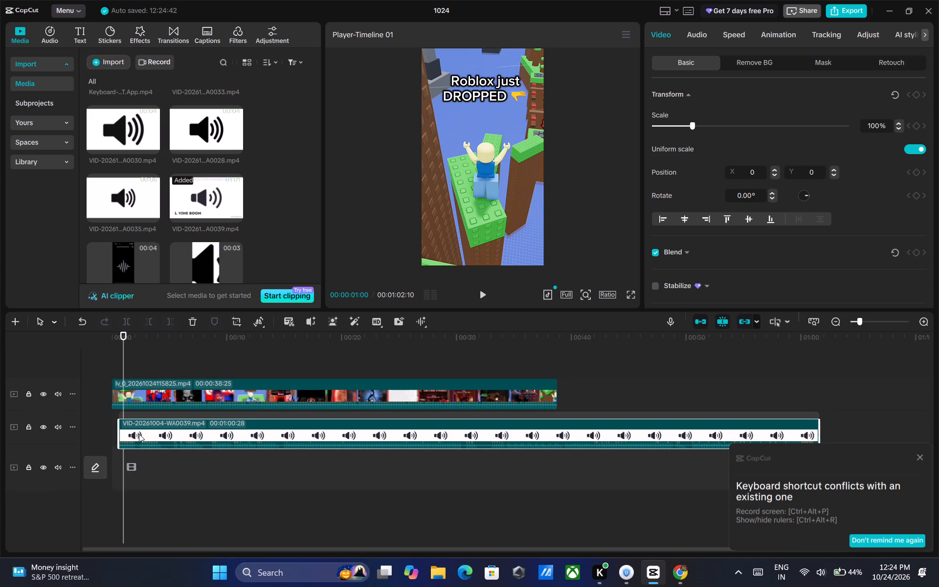
pyautogui.moveTo(139, 434); pyautogui.dragTo(140, 430)
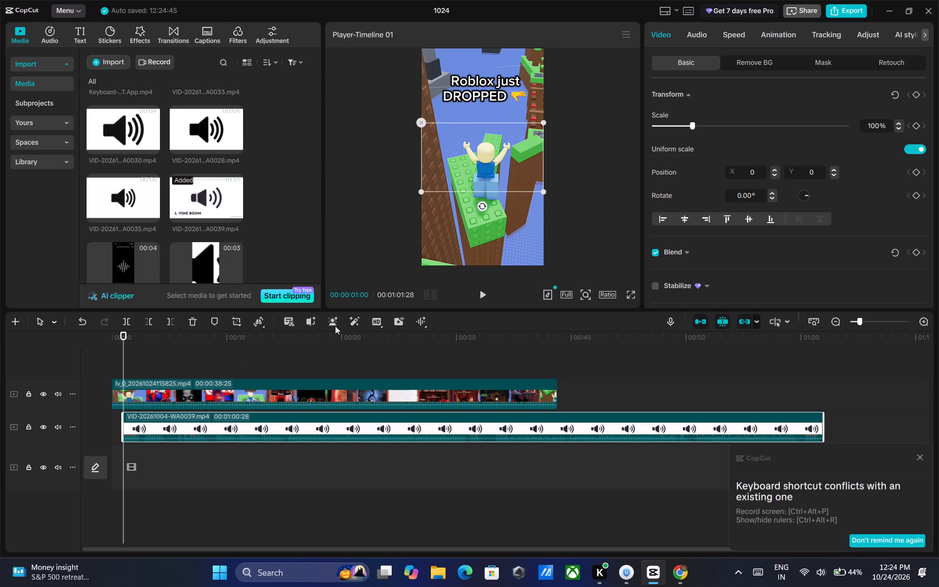
# Play the vine boom sound, split its clip at 00:00:02:21 and delete the remainder after the cut.
pyautogui.click(481, 291)
pyautogui.click(481, 291)
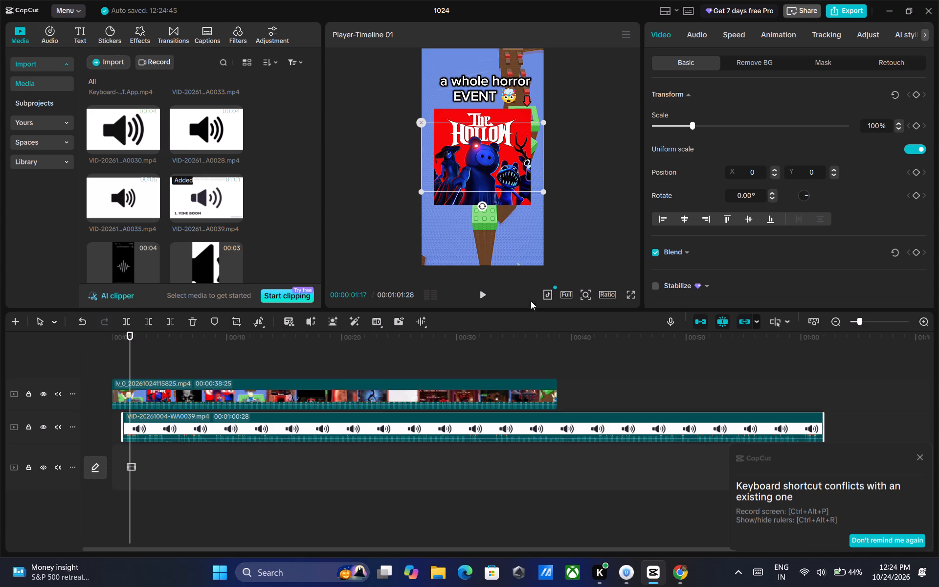
pyautogui.click(481, 294)
pyautogui.click(481, 294)
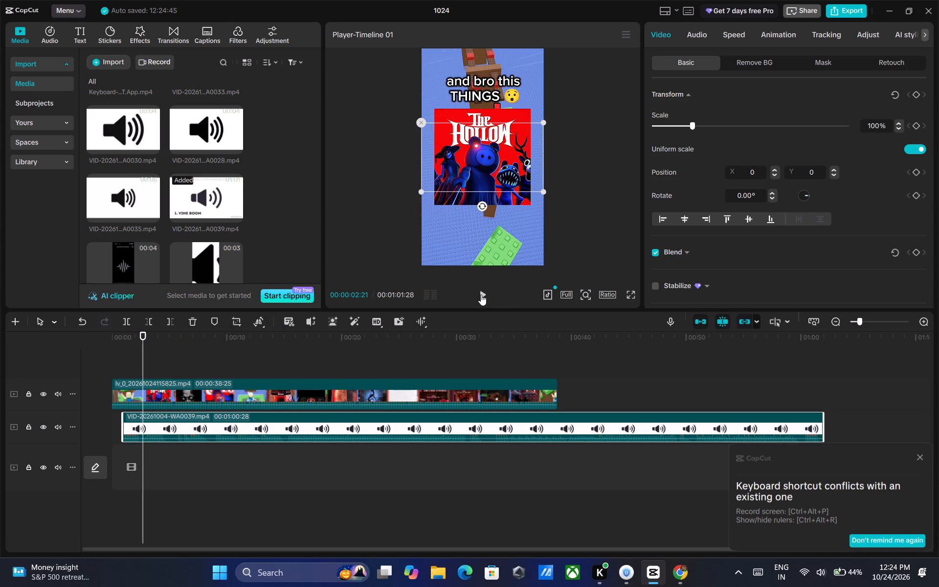
pyautogui.hotkey('ctrl', 'b')
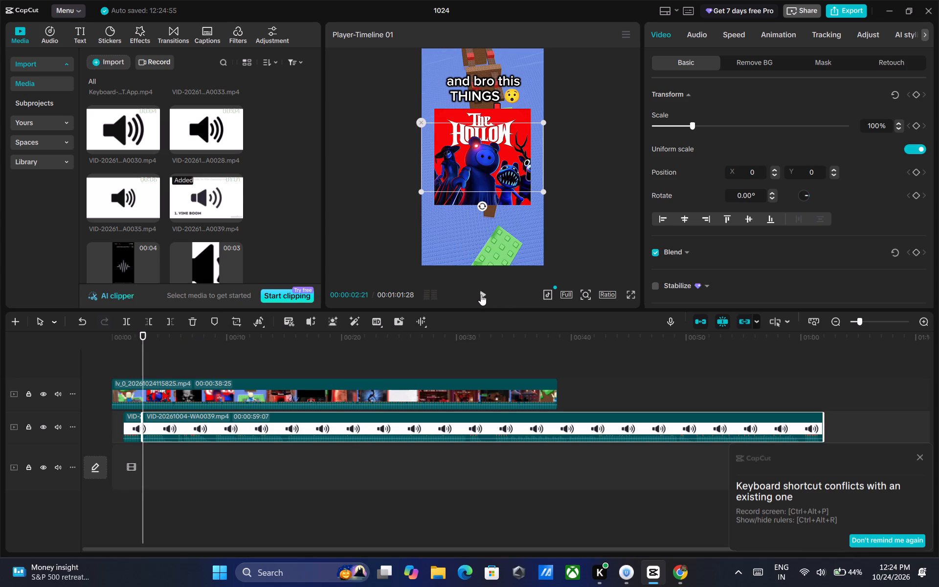
pyautogui.press('Delete')
# Lower the volume of the trimmed vine boom clip to -4.6 dB.
pyautogui.click(138, 426)
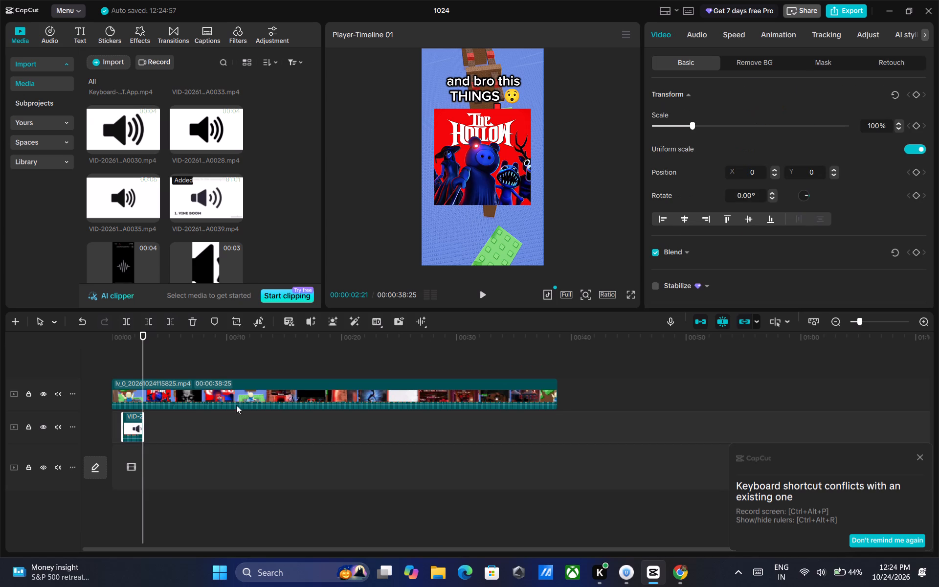
pyautogui.click(704, 34)
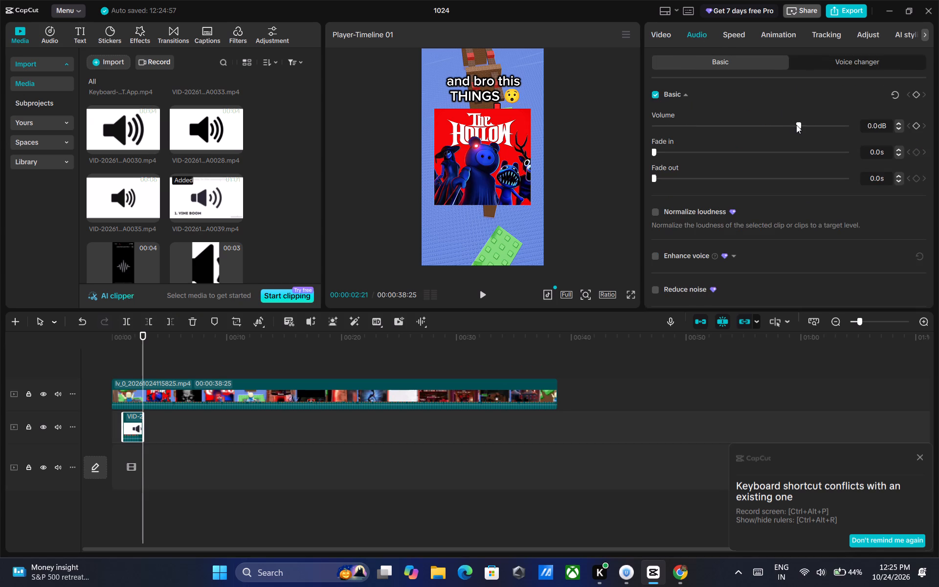
pyautogui.moveTo(796, 125); pyautogui.dragTo(785, 125)
# Play on past the vine boom clip and set the playhead at 00:00:03:09, just before the black-and-white man image appears.
pyautogui.click(485, 293)
pyautogui.click(485, 293)
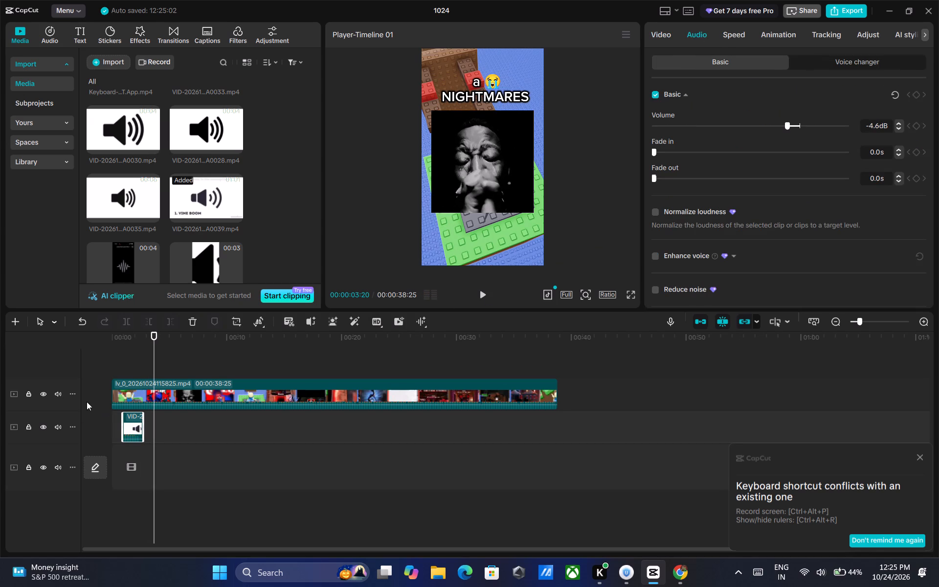
pyautogui.moveTo(156, 333); pyautogui.dragTo(151, 332)
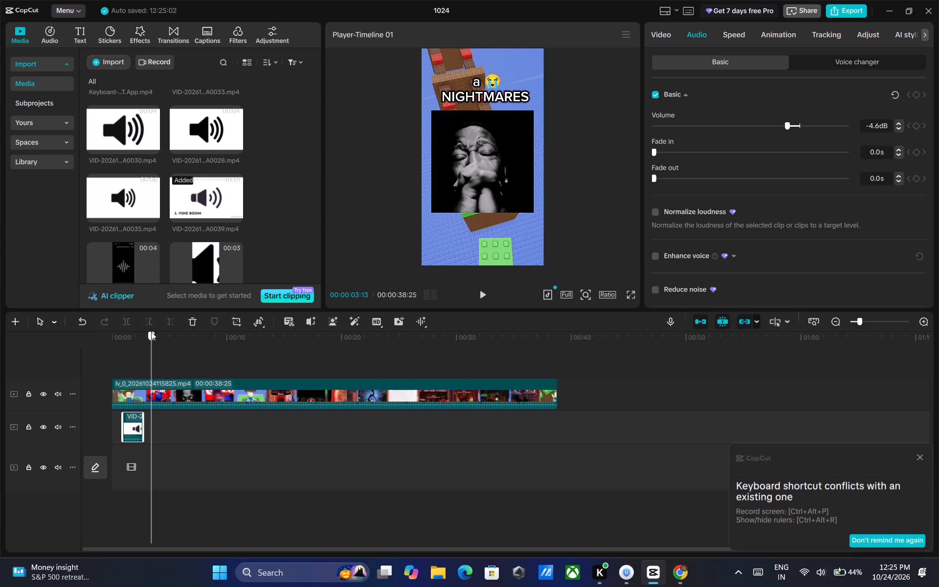
pyautogui.moveTo(151, 332); pyautogui.dragTo(151, 331)
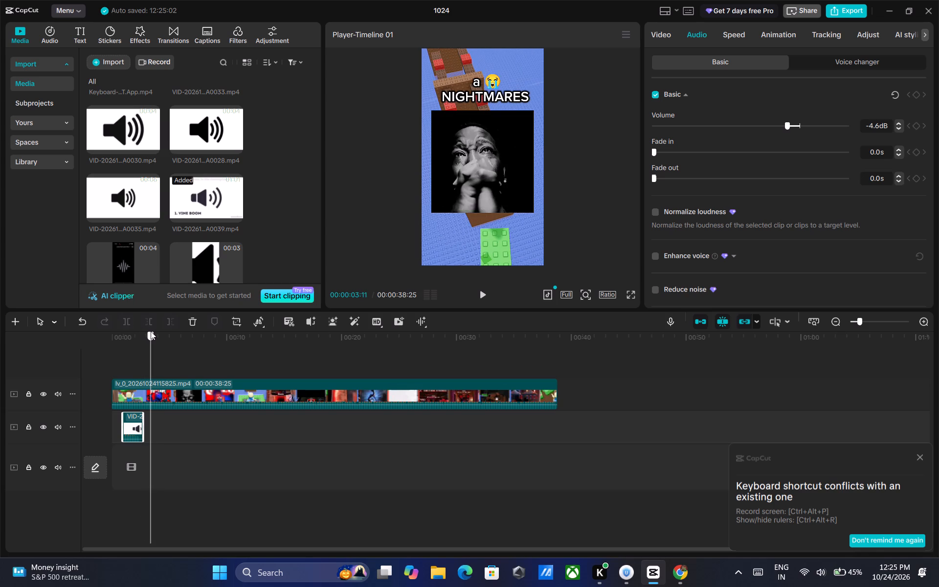
pyautogui.moveTo(151, 331); pyautogui.dragTo(150, 331)
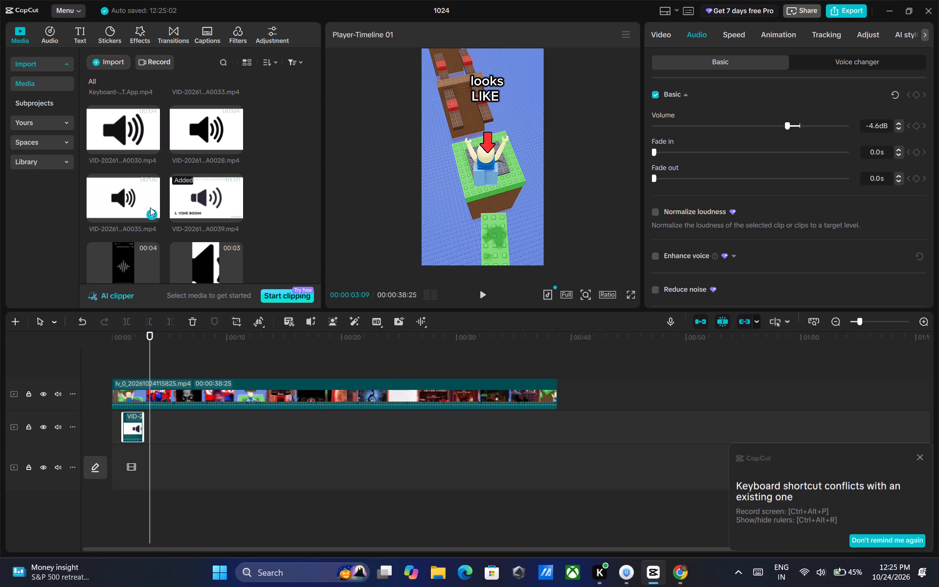
# Audition the imported sound clips again and place the 3-second clip ending in A0037.mp4 directly after the vine boom clip.
pyautogui.click(150, 207)
pyautogui.scroll(2, 208, 196)
pyautogui.click(199, 199)
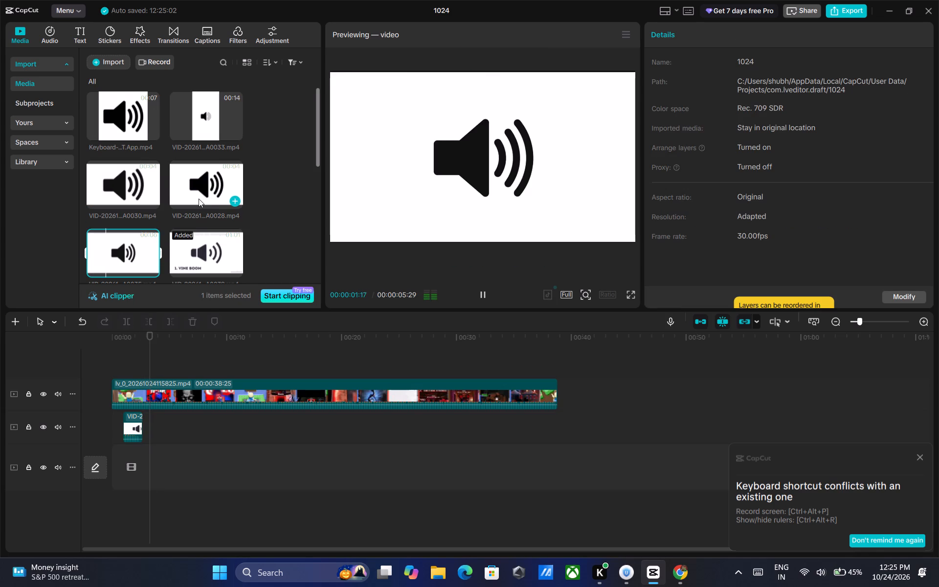
pyautogui.scroll(4, 198, 198)
pyautogui.click(220, 122)
pyautogui.click(127, 118)
pyautogui.scroll(1, 127, 118)
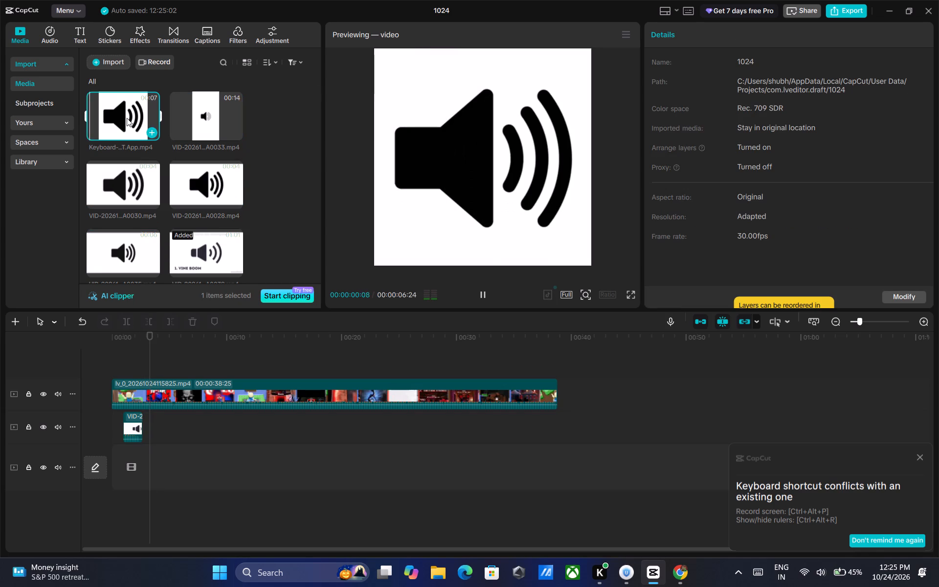
pyautogui.click(132, 185)
pyautogui.scroll(-3, 132, 185)
pyautogui.click(141, 156)
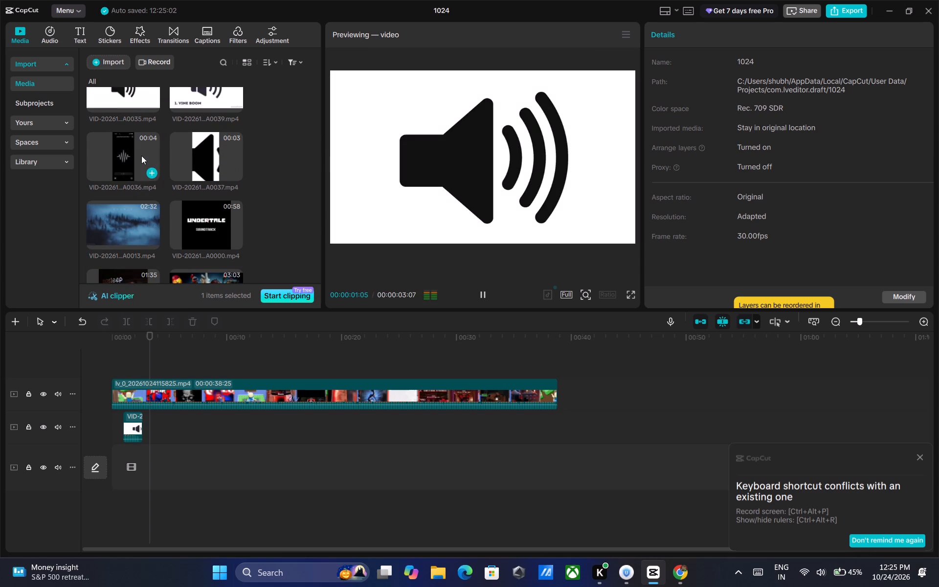
pyautogui.click(189, 148)
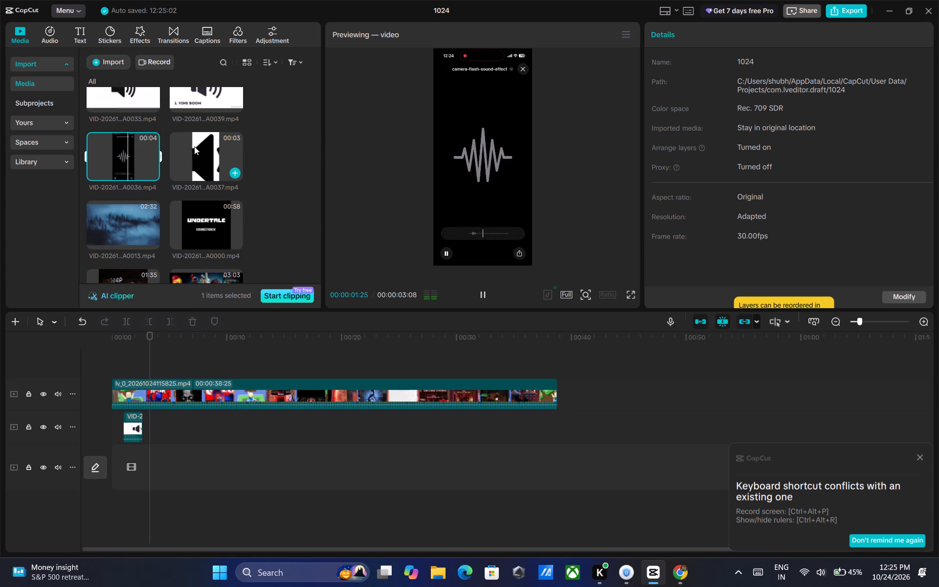
pyautogui.moveTo(201, 151); pyautogui.dragTo(150, 419)
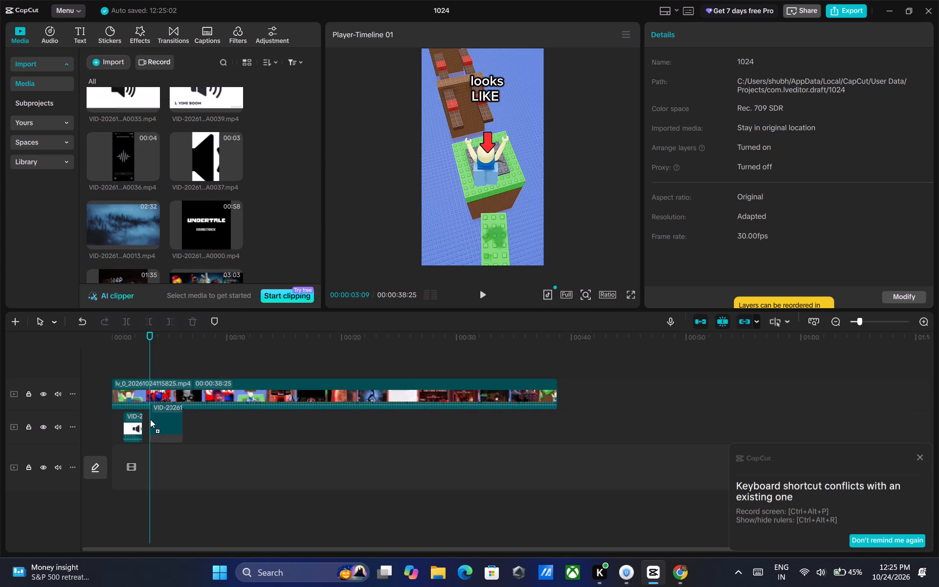
pyautogui.moveTo(150, 419); pyautogui.dragTo(145, 427)
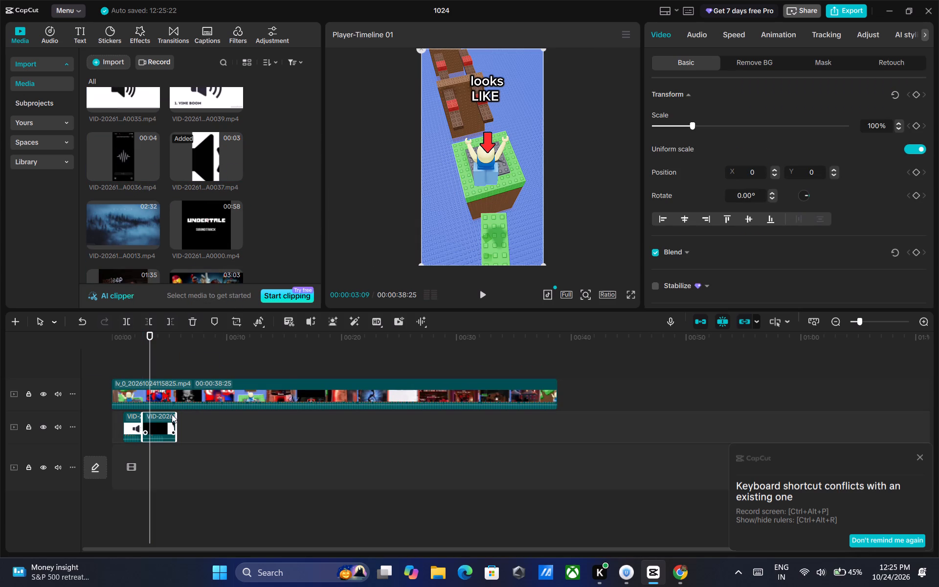
# Play through the newly placed clip ending in A0037.mp4 and lower its volume to -3.8 dB.
pyautogui.click(479, 294)
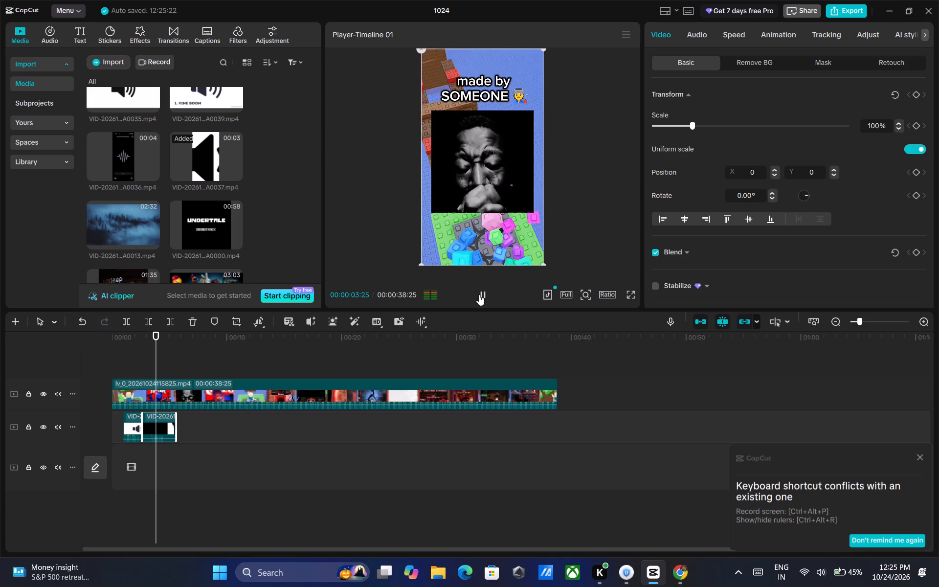
pyautogui.click(482, 294)
pyautogui.click(482, 294)
pyautogui.click(482, 294)
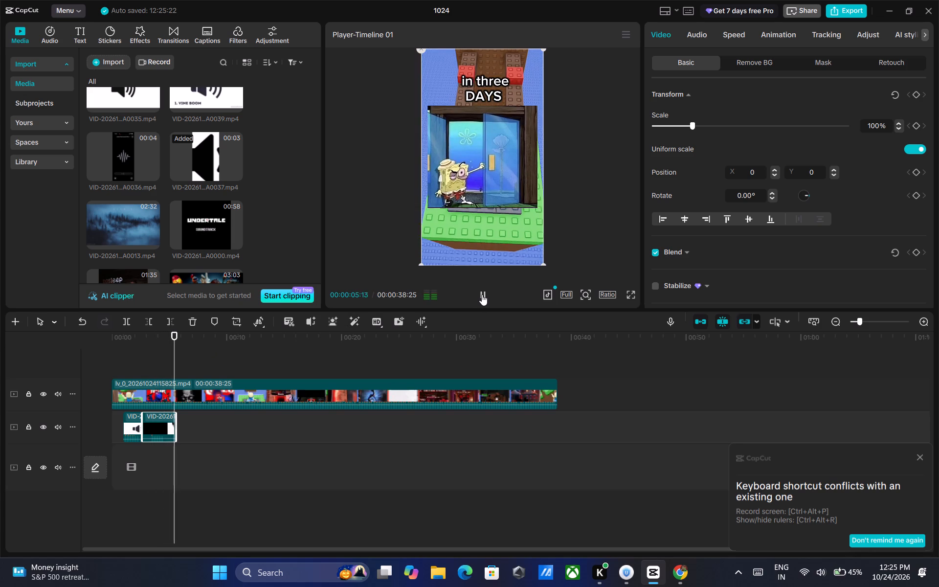
pyautogui.click(699, 33)
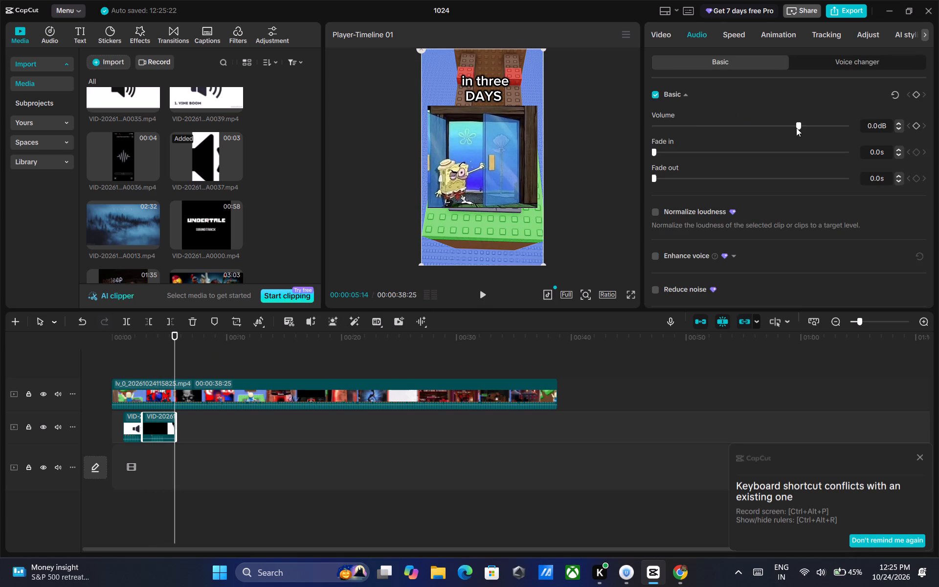
pyautogui.moveTo(796, 128); pyautogui.dragTo(786, 128)
pyautogui.moveTo(786, 128); pyautogui.dragTo(787, 128)
# Play on past the sound clips and set the playhead at 00:00:06:06, just before The Hollow image appears.
pyautogui.click(484, 291)
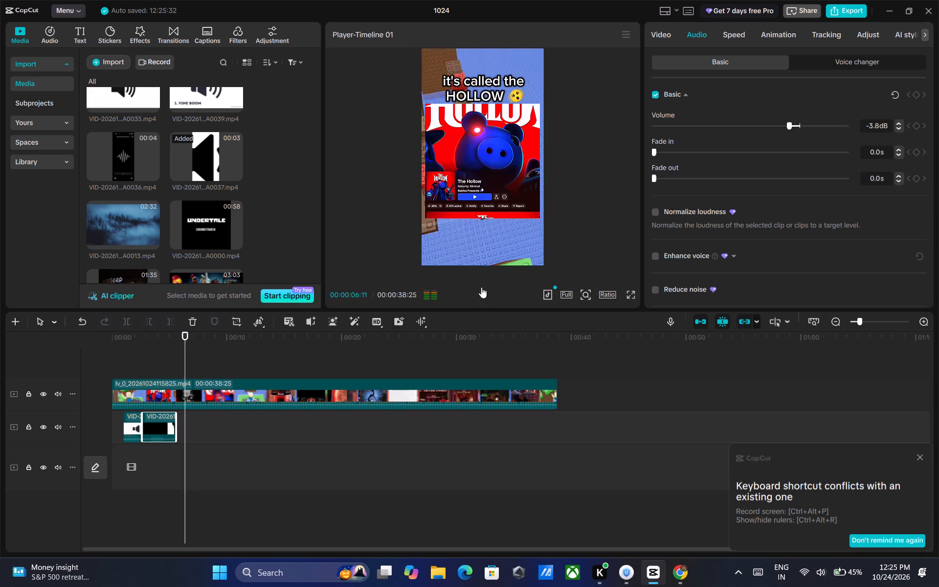
pyautogui.click(475, 294)
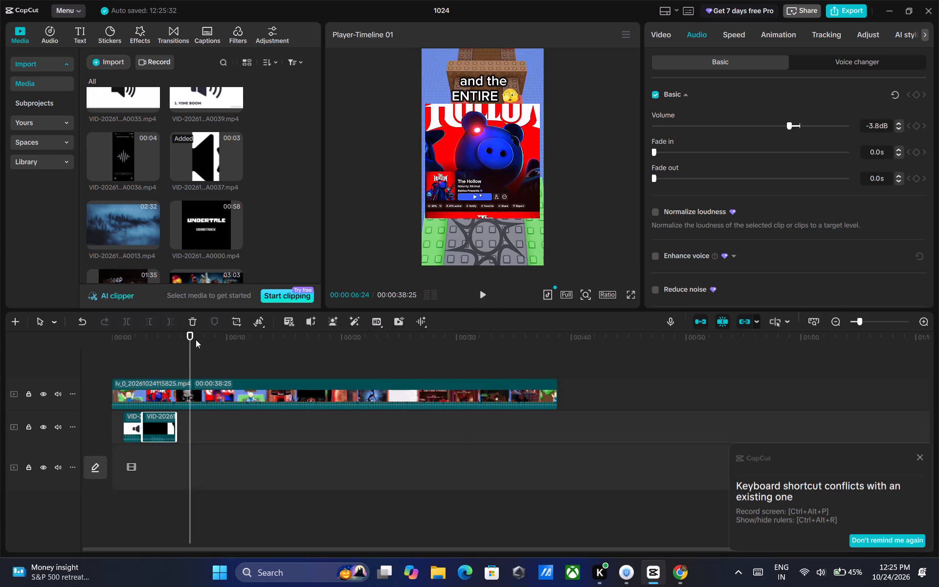
pyautogui.moveTo(190, 337); pyautogui.dragTo(186, 336)
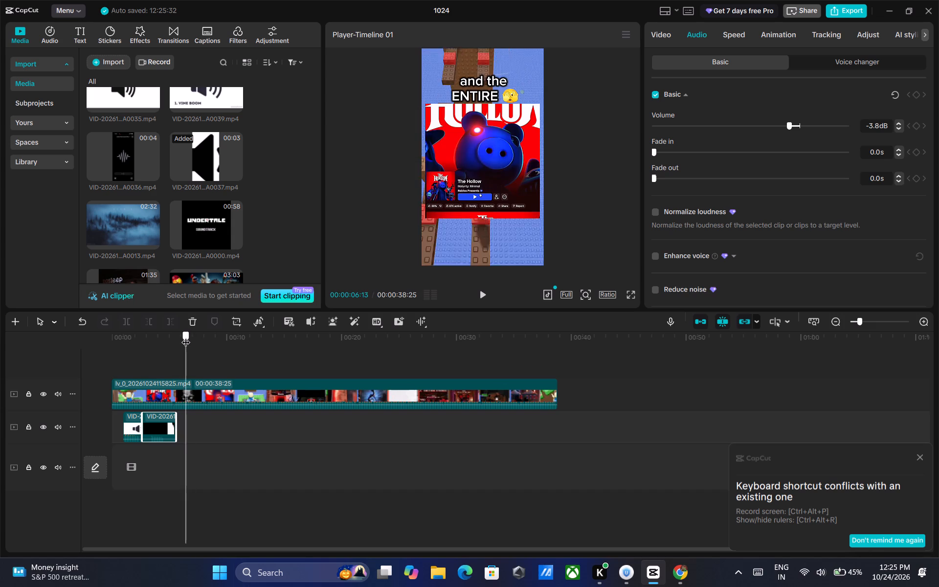
pyautogui.moveTo(186, 336); pyautogui.dragTo(184, 336)
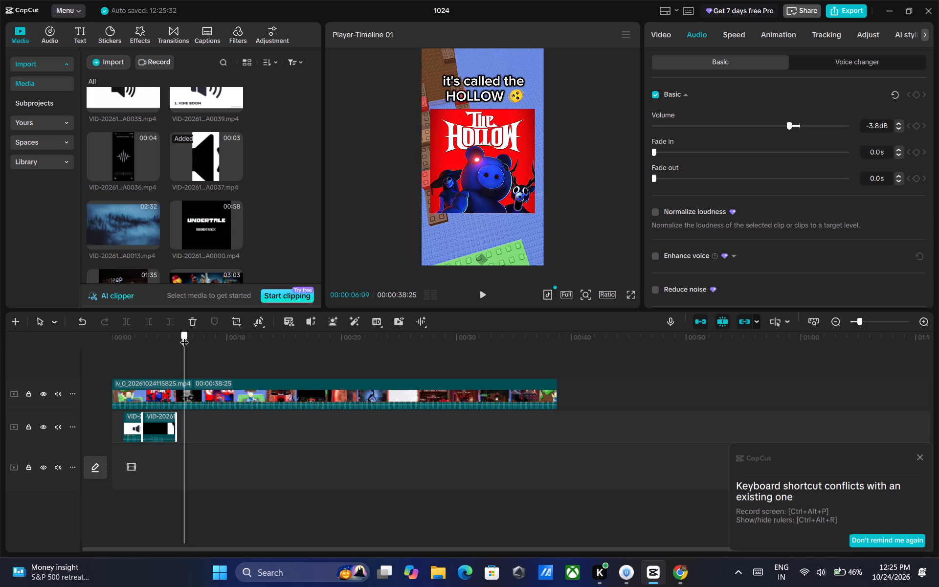
pyautogui.moveTo(184, 336); pyautogui.dragTo(183, 337)
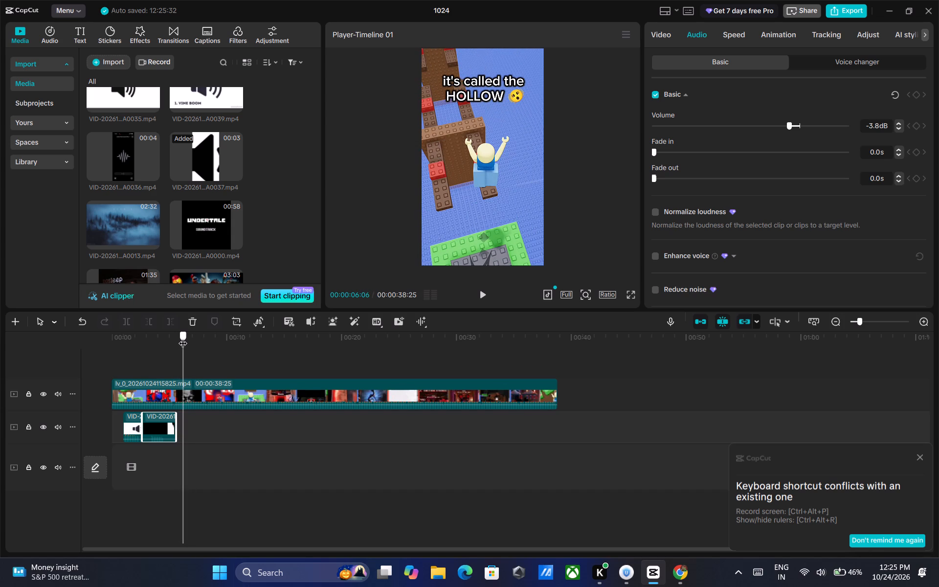
pyautogui.moveTo(183, 337); pyautogui.dragTo(186, 337)
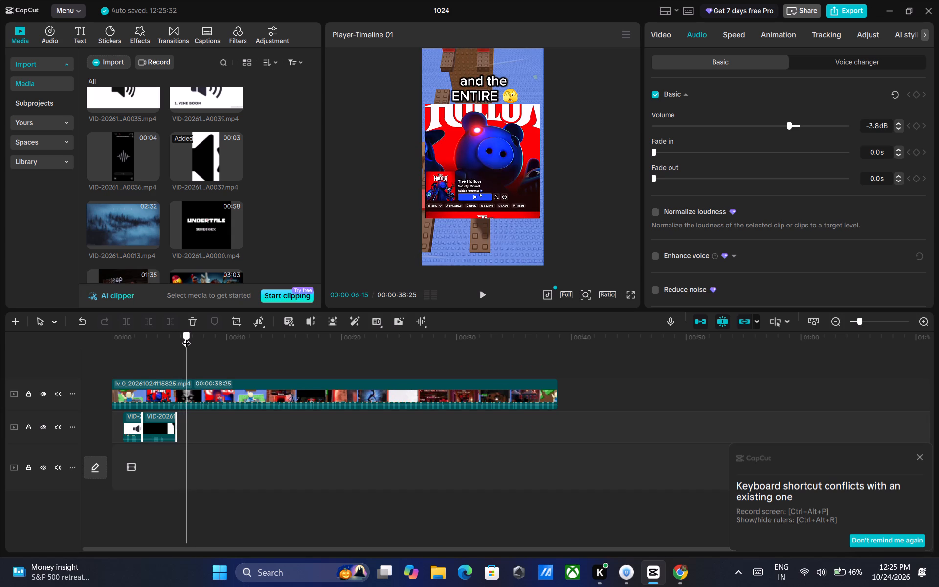
pyautogui.moveTo(186, 337); pyautogui.dragTo(184, 337)
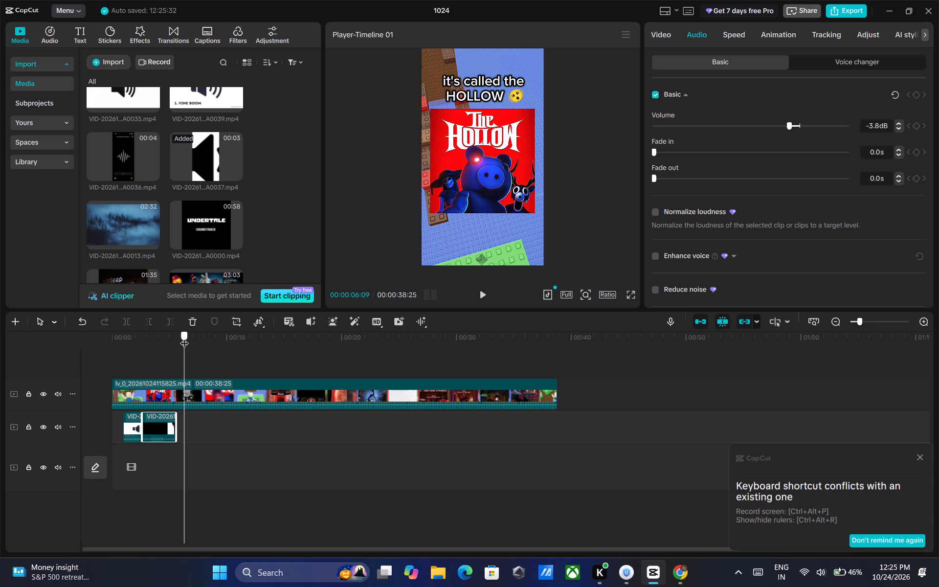
pyautogui.moveTo(184, 337); pyautogui.dragTo(183, 337)
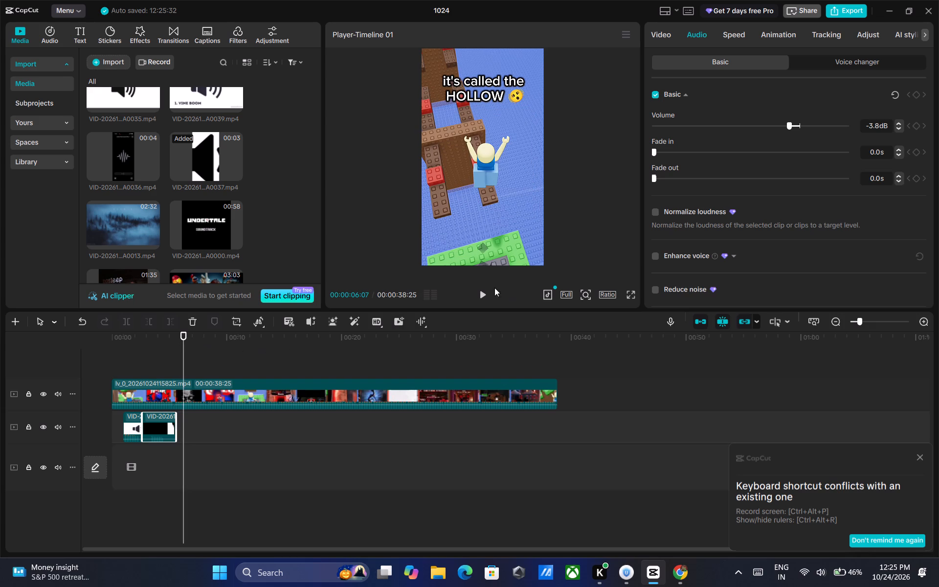
pyautogui.click(480, 292)
pyautogui.click(480, 292)
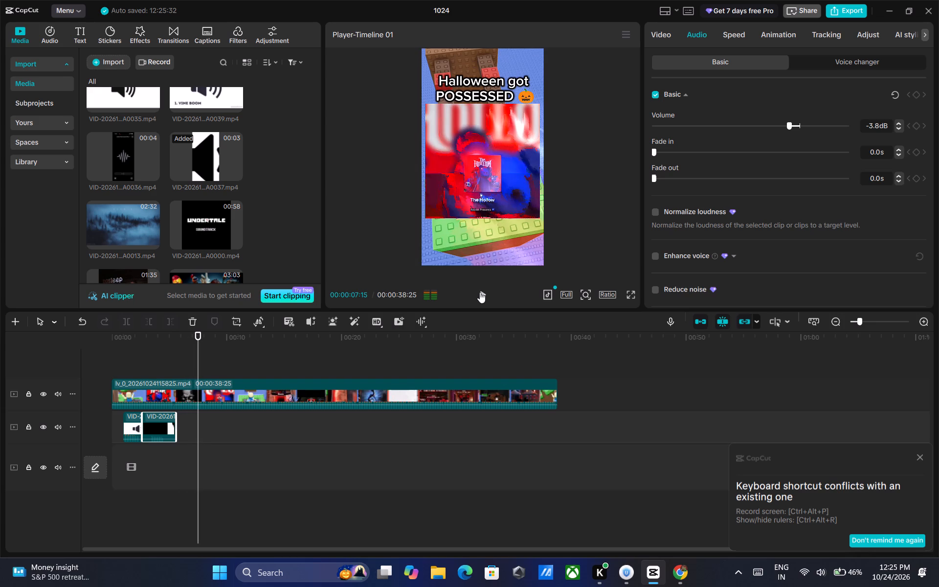
pyautogui.moveTo(200, 336); pyautogui.dragTo(189, 336)
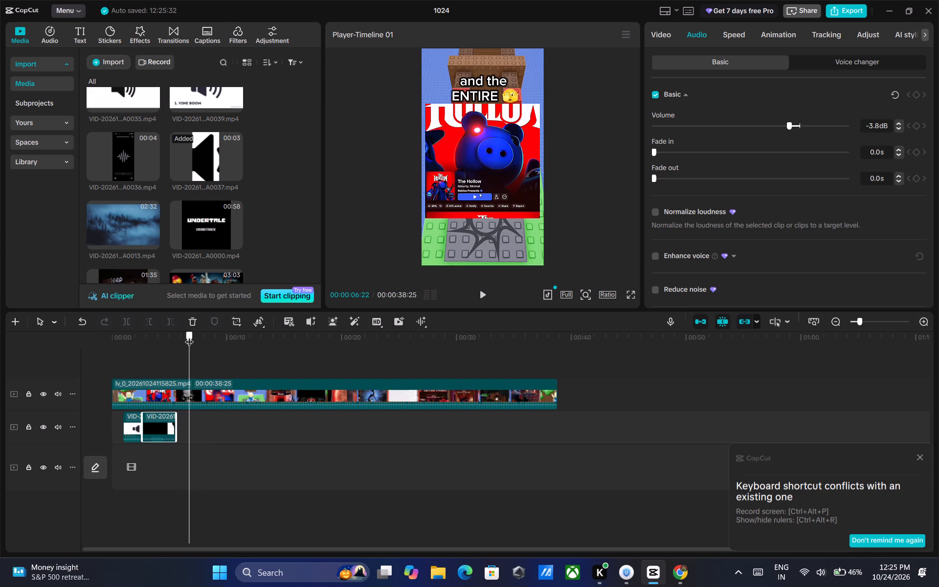
pyautogui.moveTo(189, 336); pyautogui.dragTo(184, 336)
pyautogui.doubleClick(484, 296)
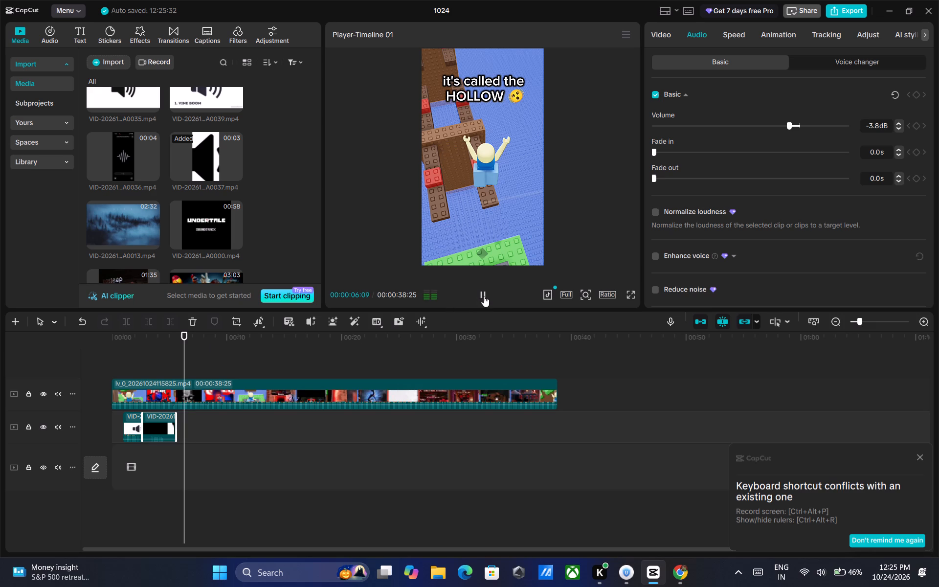
pyautogui.click(189, 333)
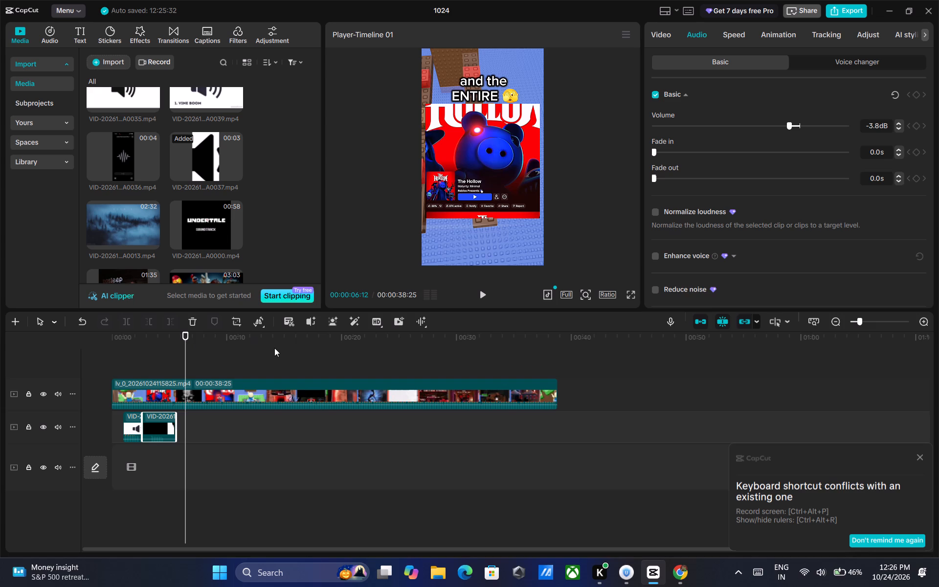
pyautogui.keyDown('ctrl'); pyautogui.scroll(9, 291, 351); pyautogui.keyUp('ctrl')
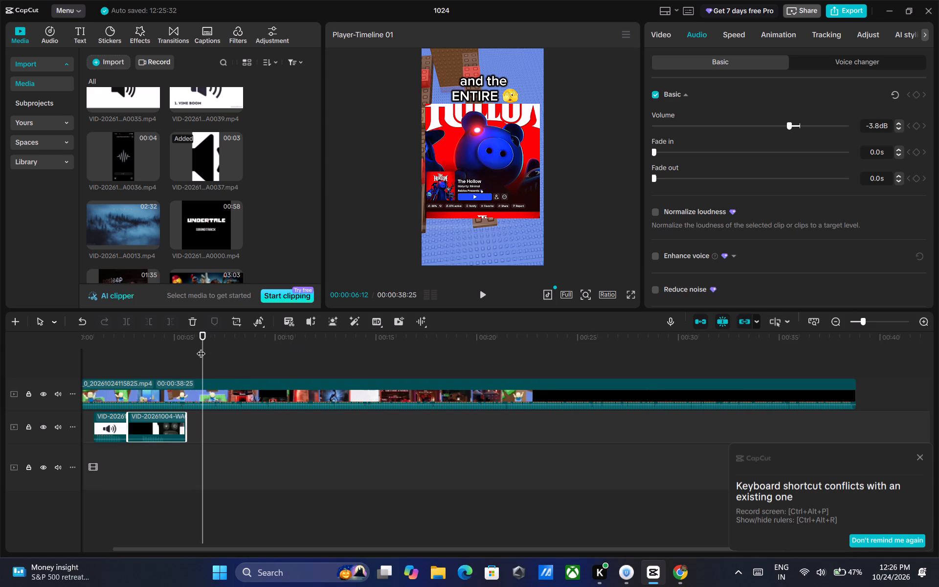
pyautogui.click(202, 331)
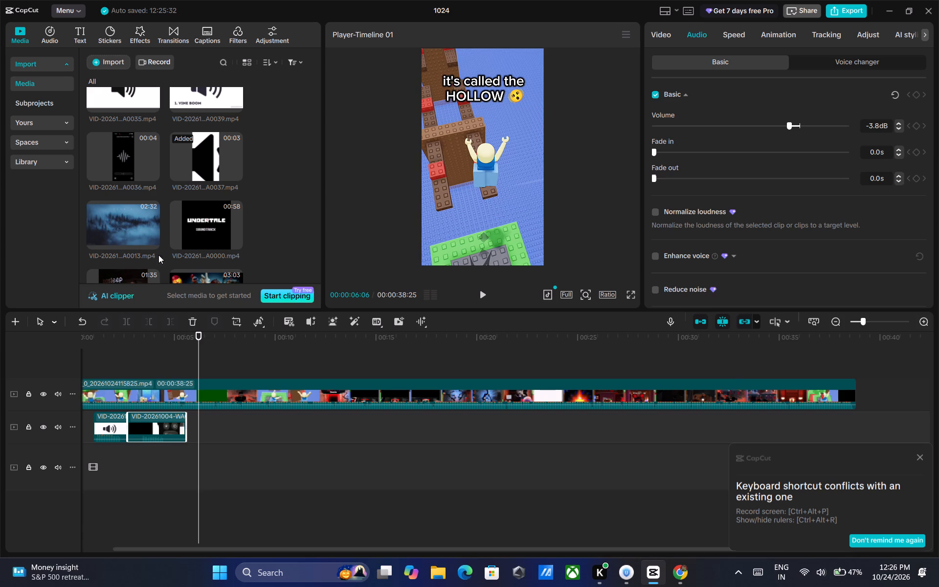
# Audition the imported sounds and place the vine boom compilation ending in A0039.mp4 on its own track above the phone video.
pyautogui.scroll(4, 192, 235)
pyautogui.click(202, 194)
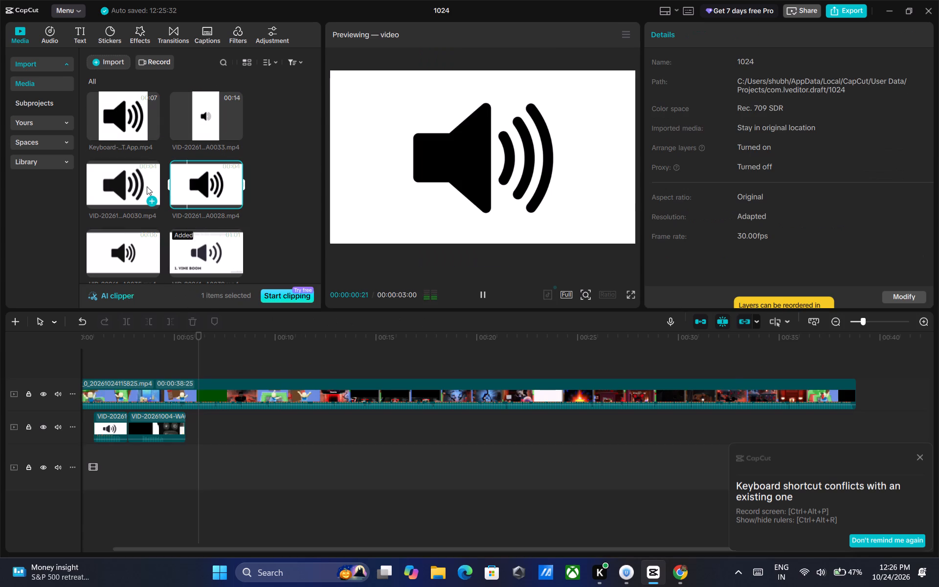
pyautogui.click(143, 186)
pyautogui.scroll(-1, 206, 194)
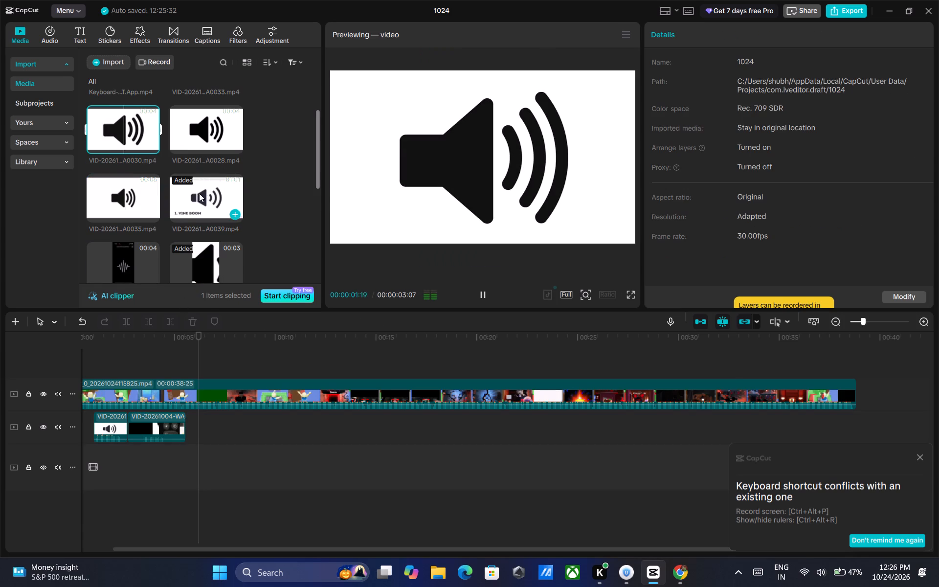
pyautogui.click(124, 191)
pyautogui.click(200, 194)
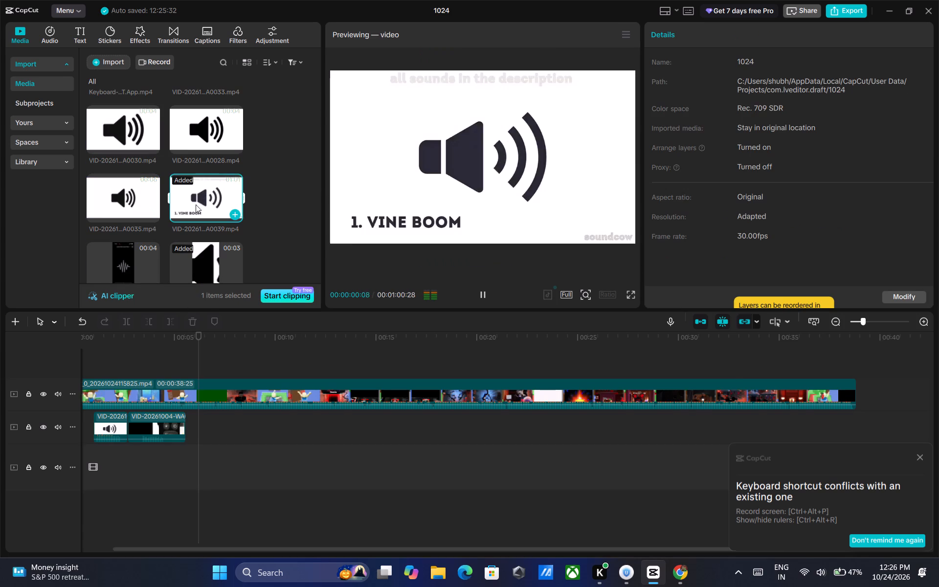
pyautogui.moveTo(198, 196); pyautogui.dragTo(255, 467)
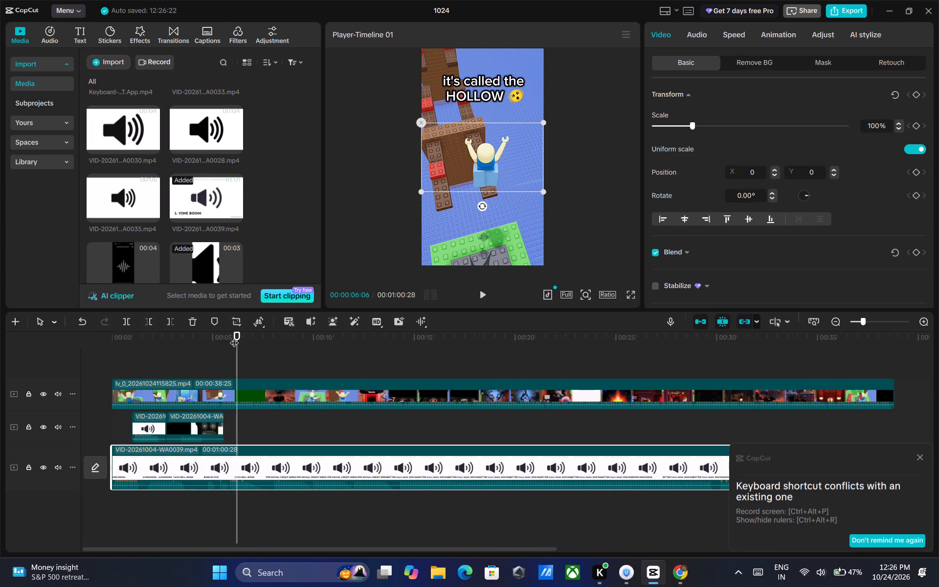
pyautogui.moveTo(236, 334); pyautogui.dragTo(250, 339)
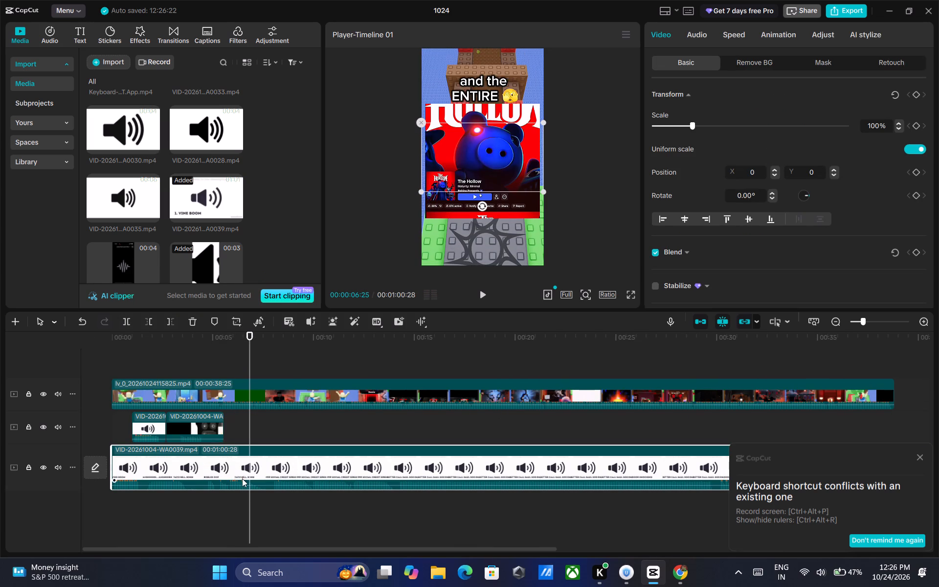
pyautogui.moveTo(244, 476); pyautogui.dragTo(245, 377)
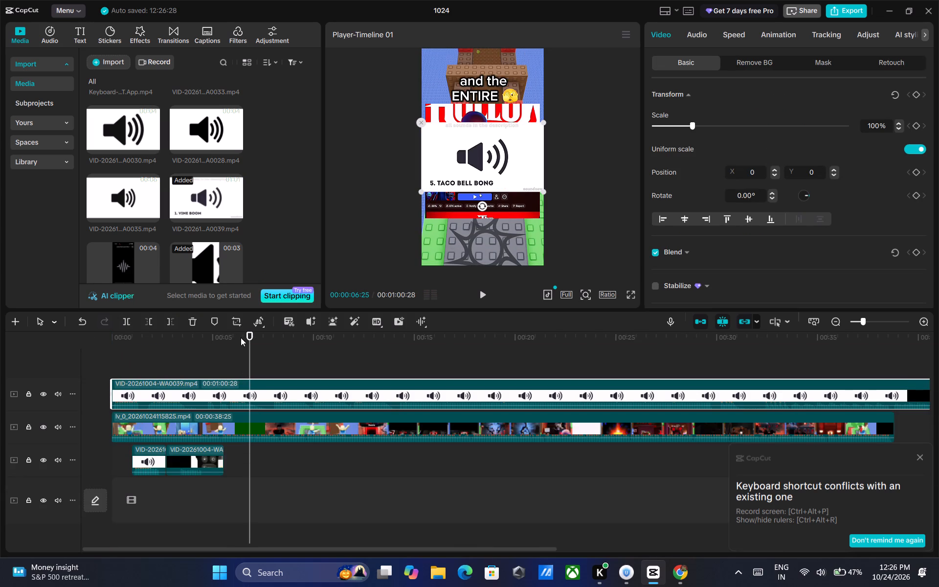
# Locate the Taco Bell bong sound, split the compilation clip at 00:00:05:26 and delete the part before the cut.
pyautogui.moveTo(247, 333); pyautogui.dragTo(248, 333)
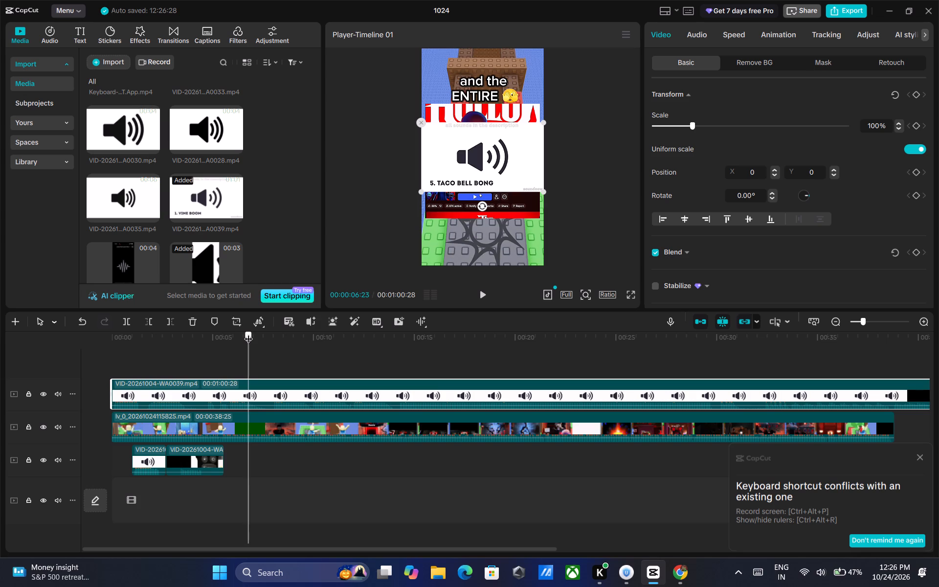
pyautogui.moveTo(248, 333); pyautogui.dragTo(235, 332)
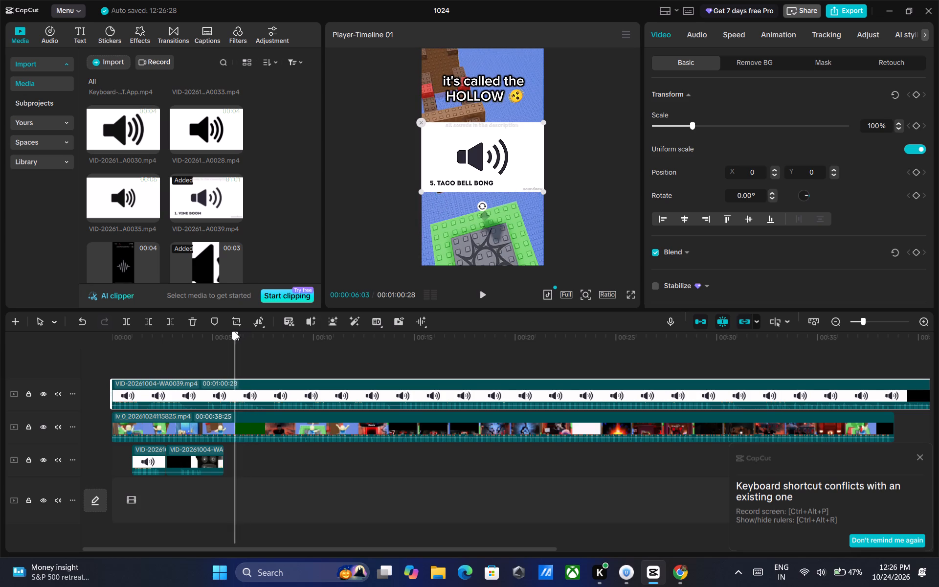
pyautogui.moveTo(235, 332); pyautogui.dragTo(226, 333)
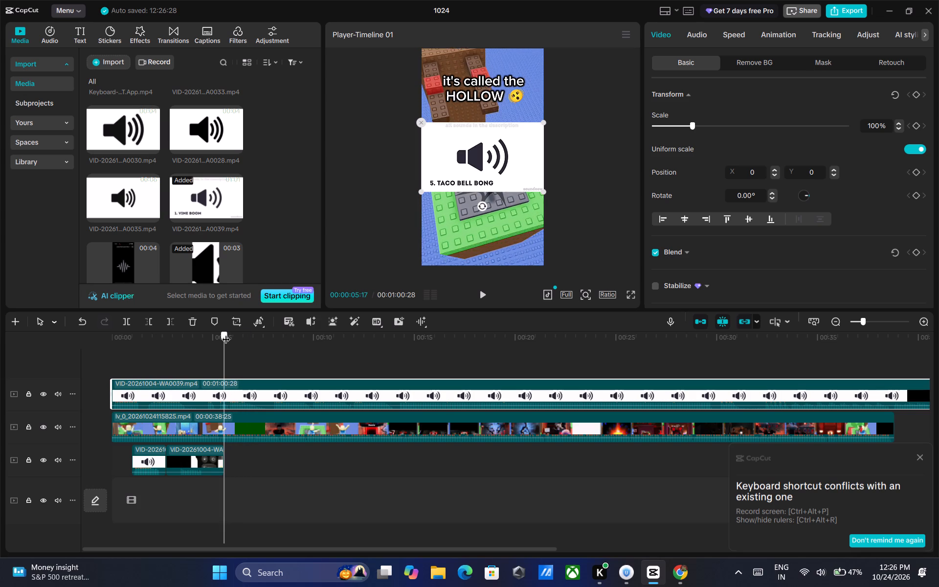
pyautogui.moveTo(226, 333); pyautogui.dragTo(223, 334)
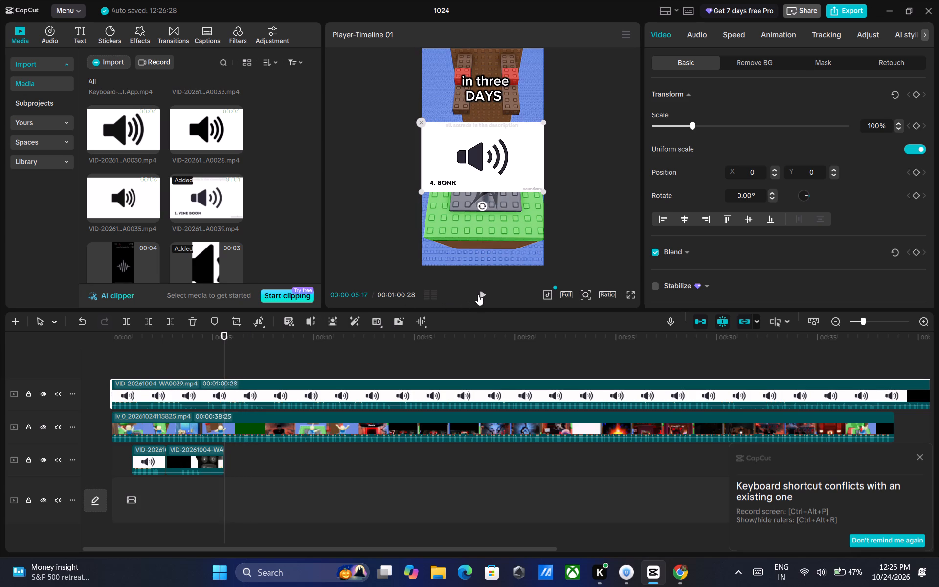
pyautogui.click(478, 294)
pyautogui.click(478, 294)
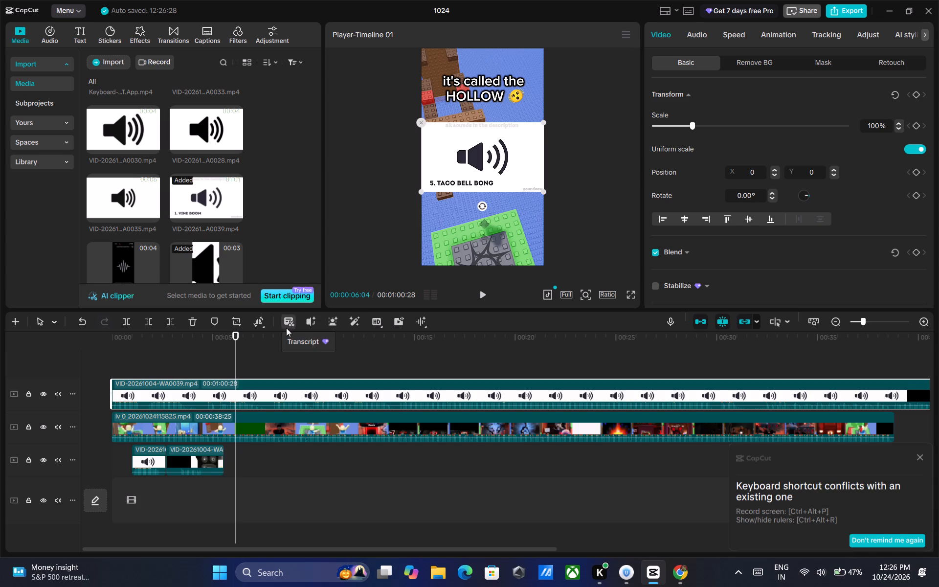
pyautogui.moveTo(239, 336); pyautogui.dragTo(214, 336)
pyautogui.click(480, 294)
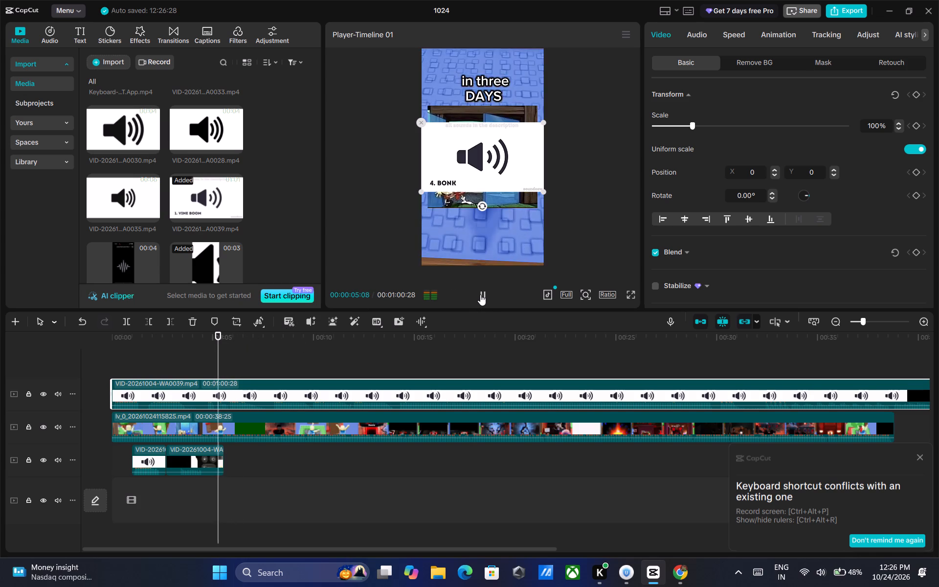
pyautogui.click(480, 294)
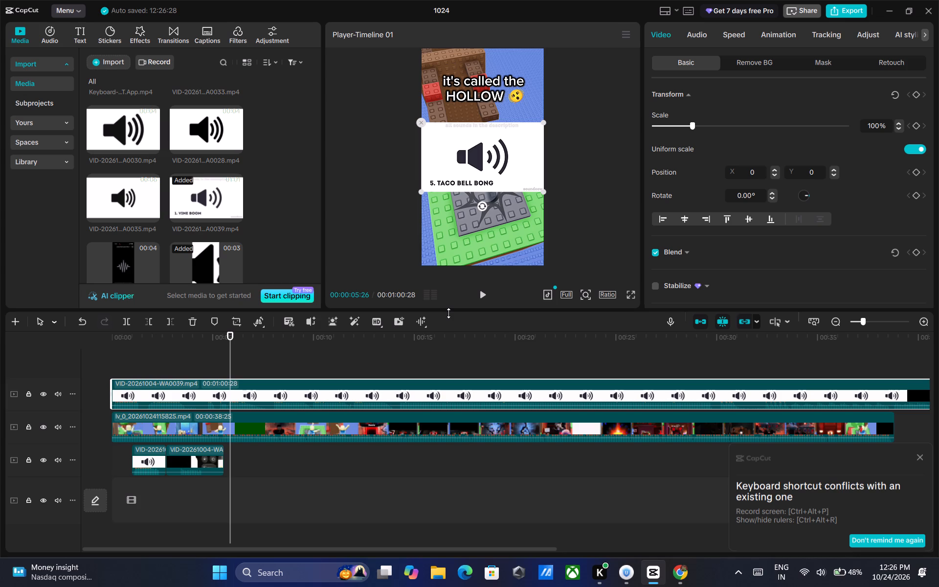
pyautogui.hotkey('ctrl', 'b')
pyautogui.click(205, 387)
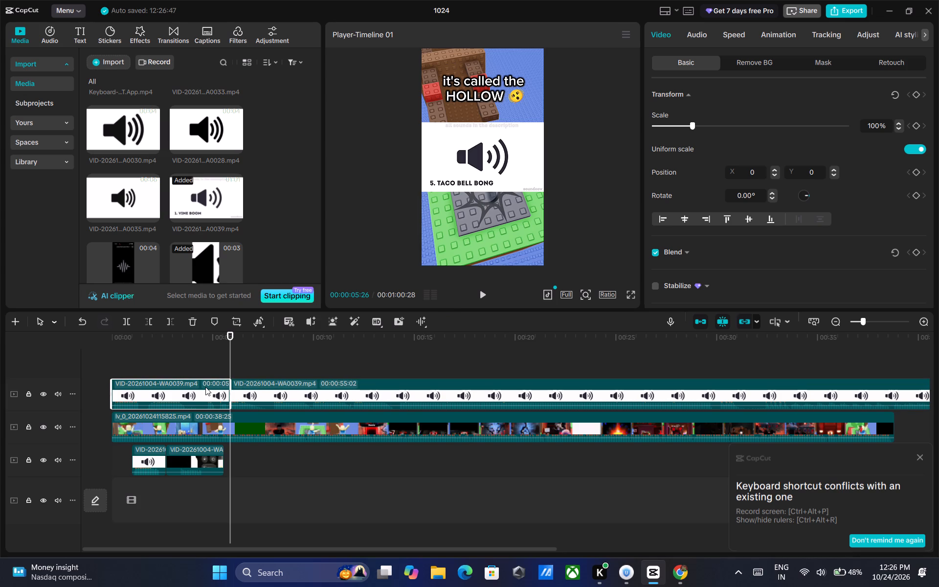
pyautogui.press('Delete')
# Move the remaining compilation clip onto the sound effects track below the phone video, starting at 00:00:05:26.
pyautogui.moveTo(275, 385); pyautogui.dragTo(280, 427)
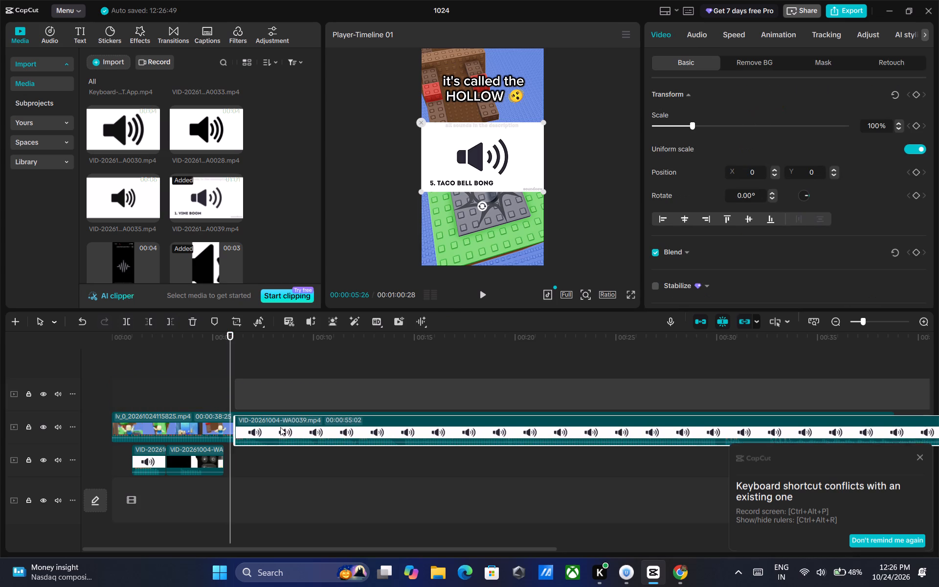
pyautogui.moveTo(280, 427); pyautogui.dragTo(276, 452)
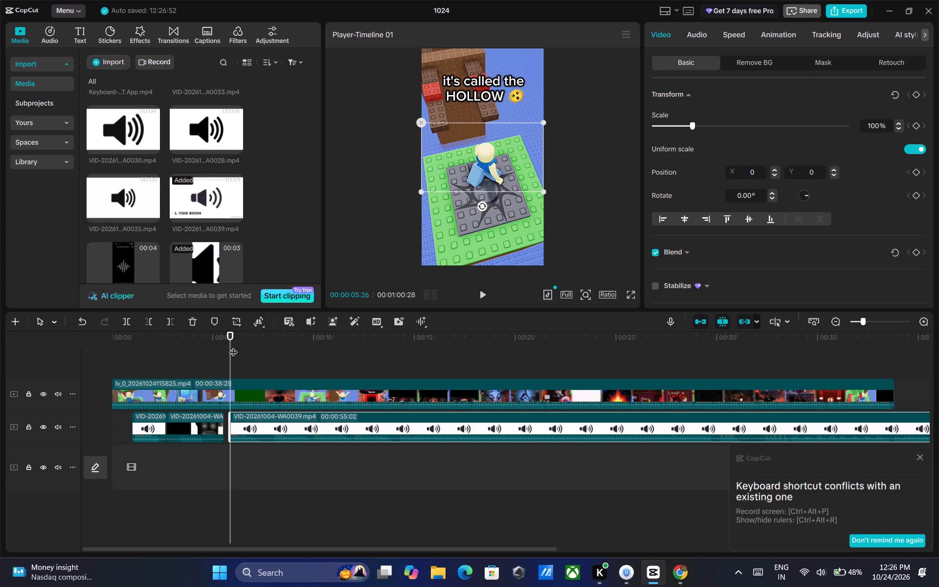
# Shift the compilation clip ending in A0039.mp4 about 7 frames later and set its volume to -6.7 dB.
pyautogui.click(481, 292)
pyautogui.click(481, 293)
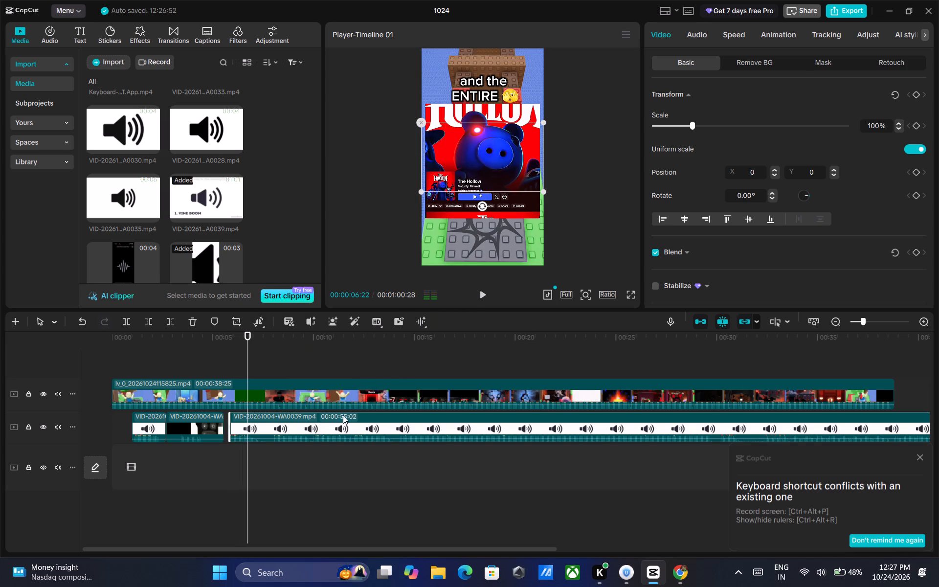
pyautogui.moveTo(255, 426); pyautogui.dragTo(260, 426)
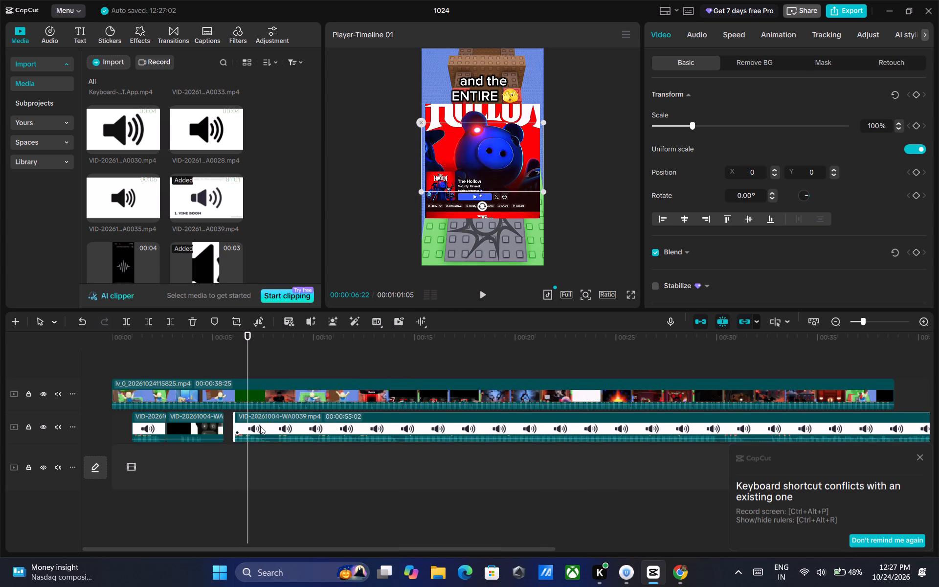
pyautogui.click(690, 37)
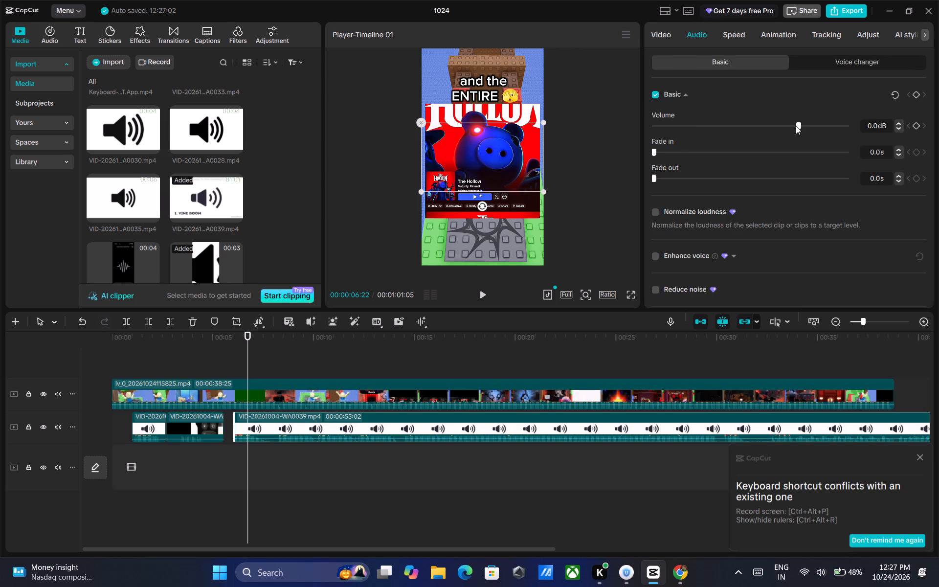
pyautogui.moveTo(796, 126); pyautogui.dragTo(780, 129)
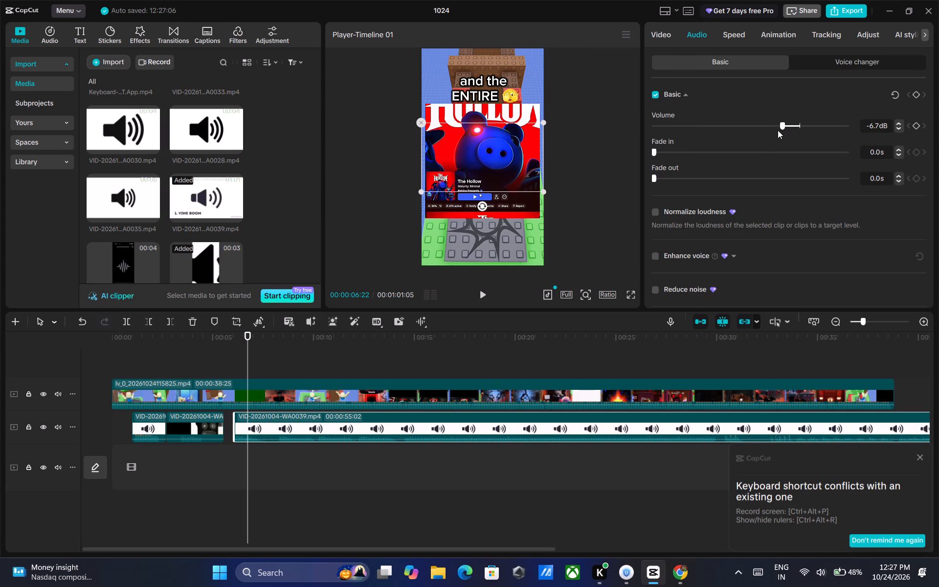
# Split the A0039.mp4 compilation clip after the bong sound at 00:00:07:23 and delete the part after the cut.
pyautogui.click(483, 293)
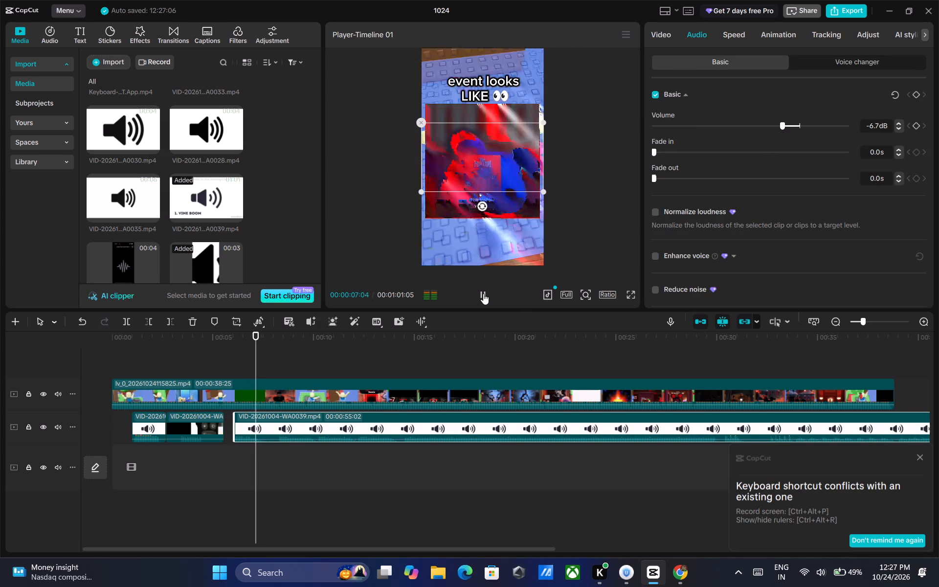
pyautogui.click(483, 293)
pyautogui.click(483, 293)
pyautogui.click(483, 293)
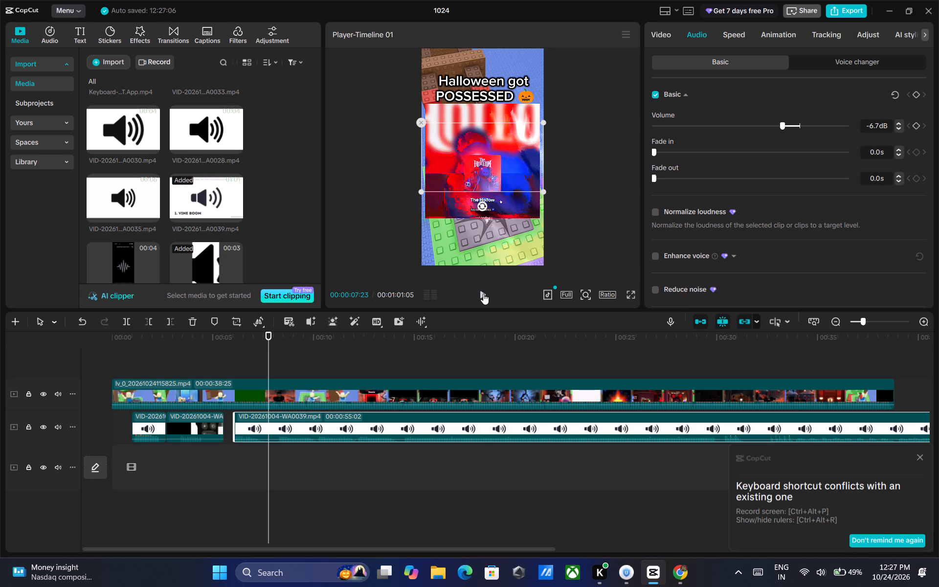
pyautogui.hotkey('ctrl', 'b')
pyautogui.press('Delete')
# Play on past the trimmed bong clip and set the playhead at 00:00:08:11, as The Hollow image fades out.
pyautogui.click(483, 293)
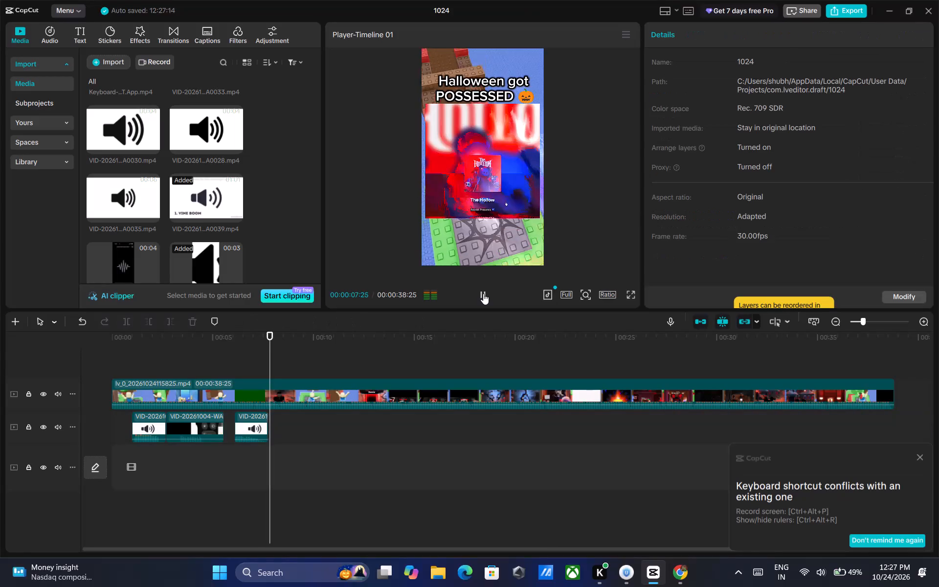
pyautogui.doubleClick(483, 293)
pyautogui.click(483, 293)
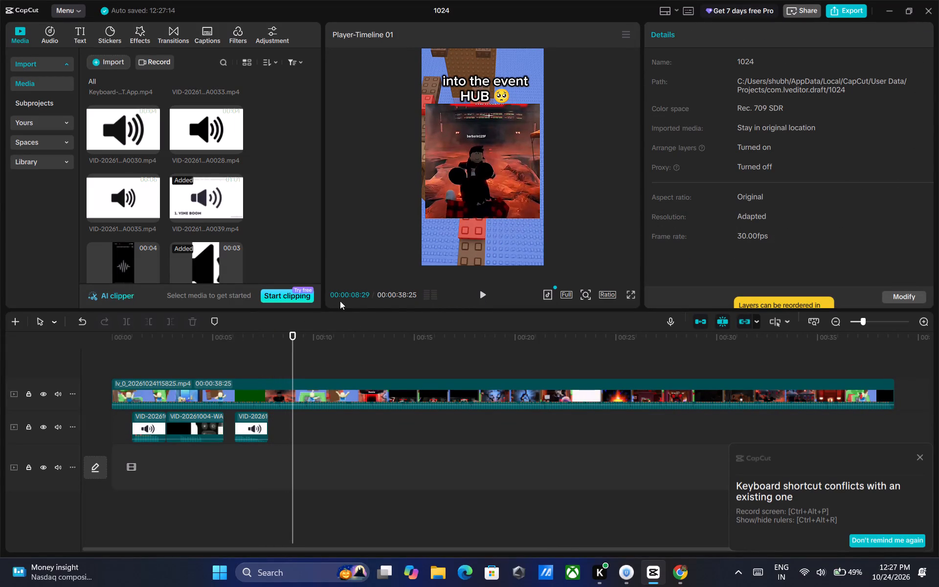
pyautogui.moveTo(295, 334); pyautogui.dragTo(289, 334)
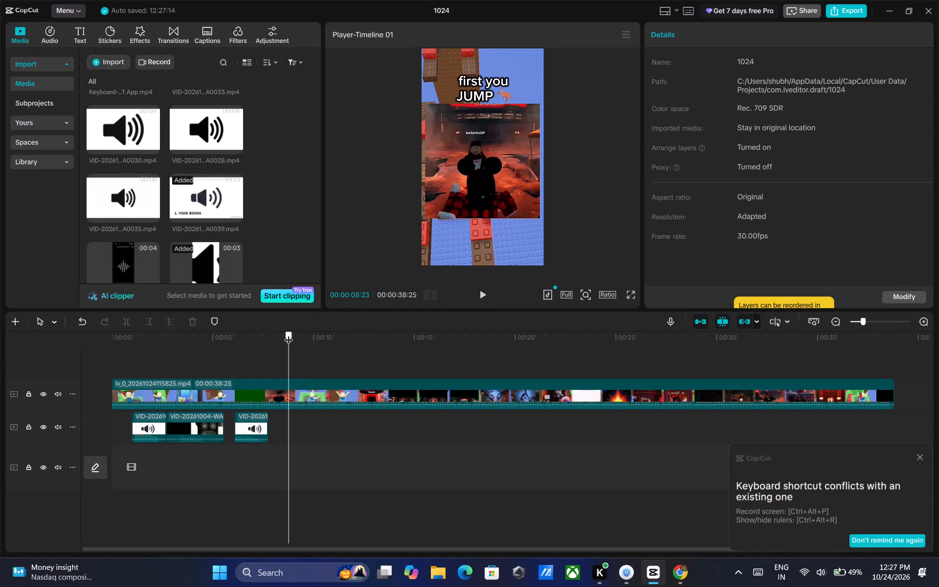
pyautogui.moveTo(289, 334); pyautogui.dragTo(281, 335)
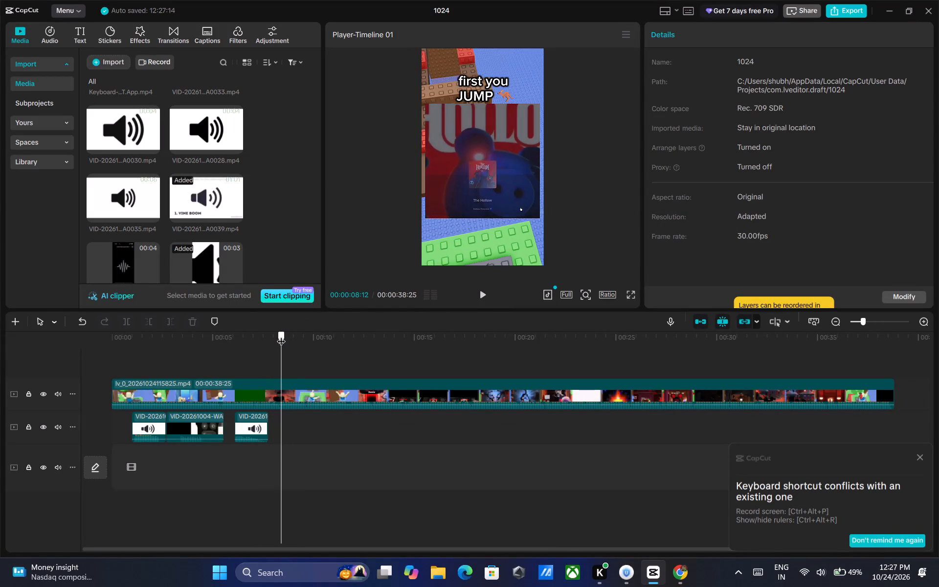
pyautogui.moveTo(281, 335); pyautogui.dragTo(279, 338)
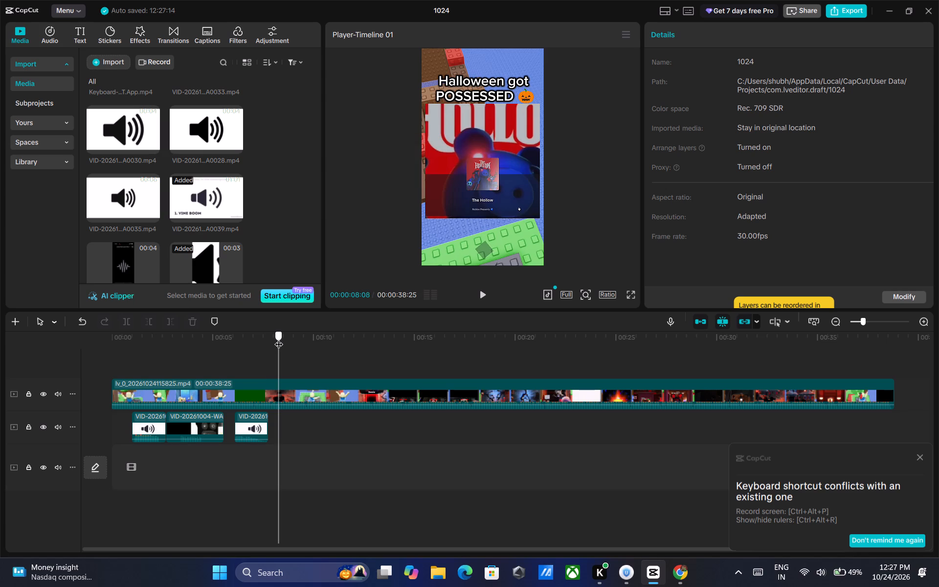
pyautogui.moveTo(279, 338); pyautogui.dragTo(280, 338)
# Audition the imported sounds and place A0030.mp4 on its own track directly below the phone video, starting about 7 seconds in.
pyautogui.click(131, 193)
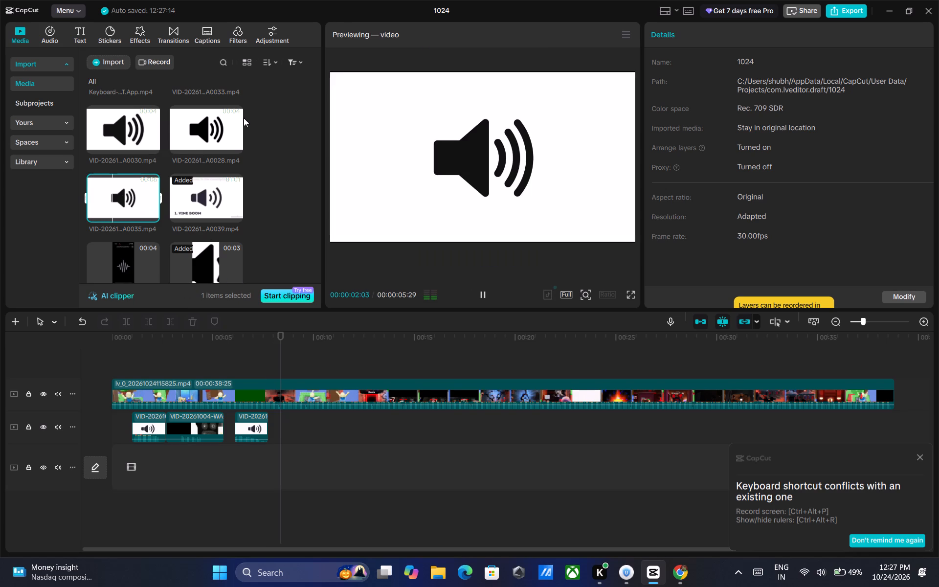
pyautogui.click(224, 121)
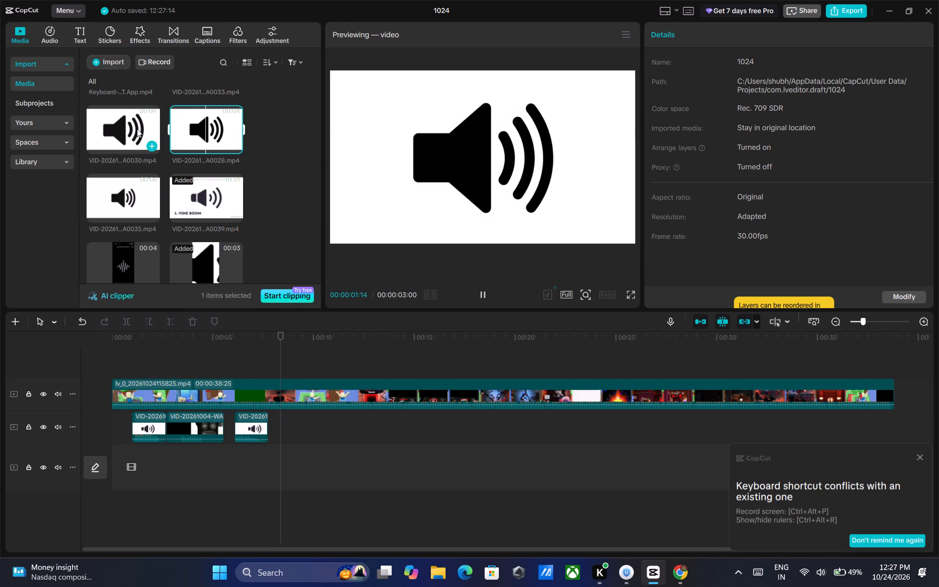
pyautogui.click(137, 129)
pyautogui.scroll(1, 137, 129)
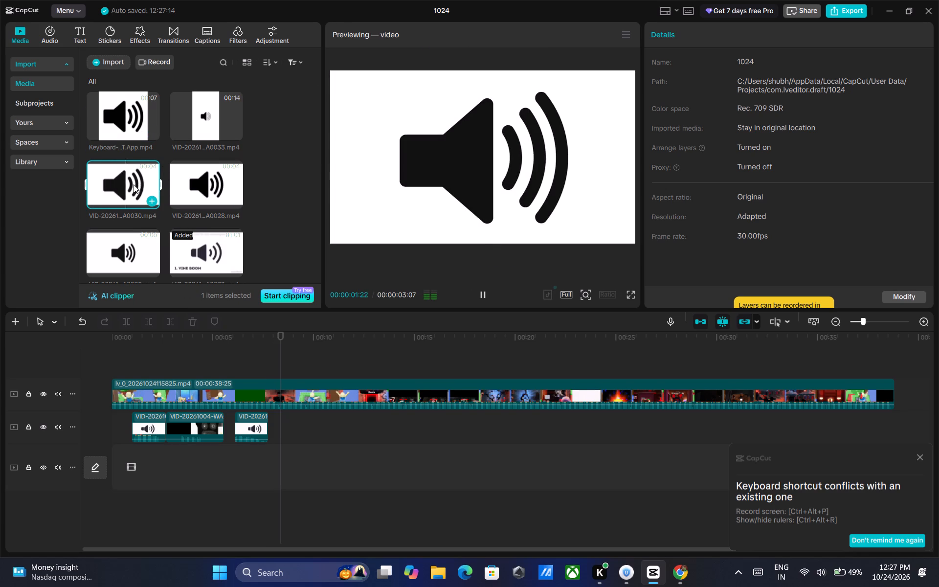
pyautogui.moveTo(116, 179); pyautogui.dragTo(273, 438)
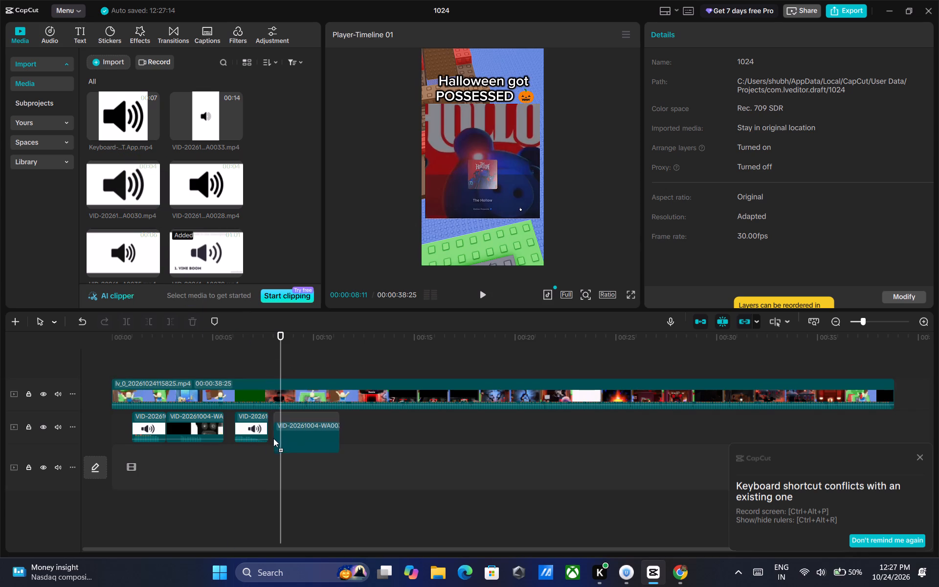
pyautogui.moveTo(273, 438); pyautogui.dragTo(269, 427)
pyautogui.moveTo(295, 423); pyautogui.dragTo(294, 435)
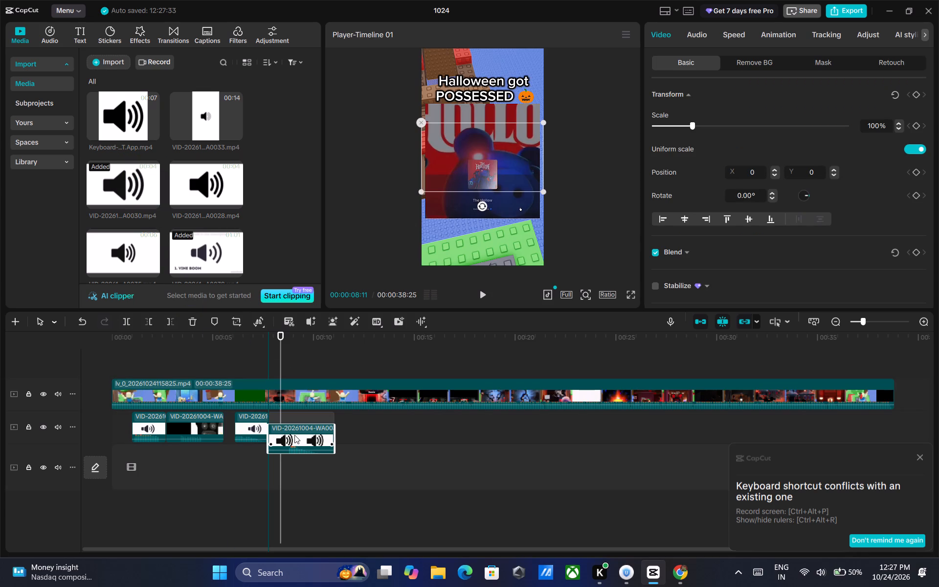
pyautogui.moveTo(294, 435); pyautogui.dragTo(280, 452)
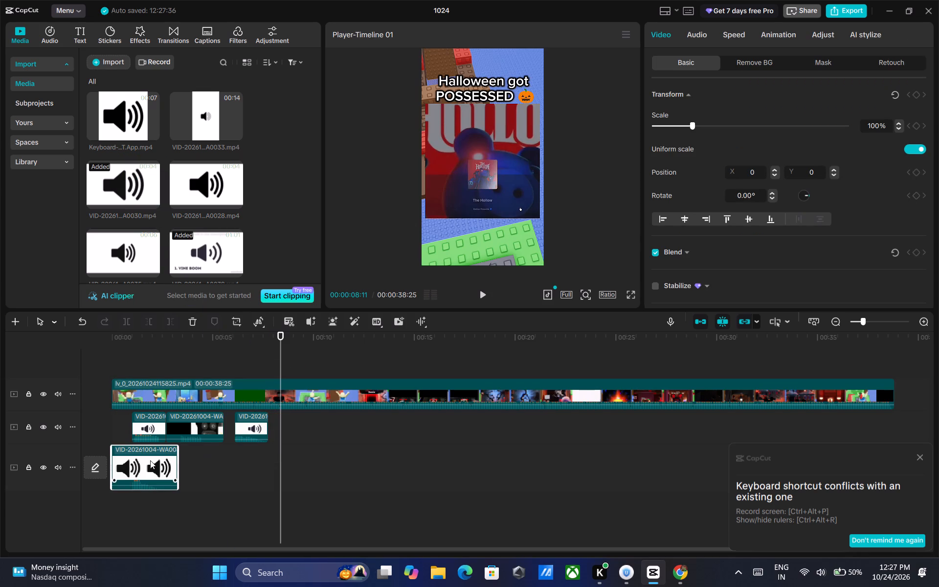
pyautogui.moveTo(150, 460); pyautogui.dragTo(296, 421)
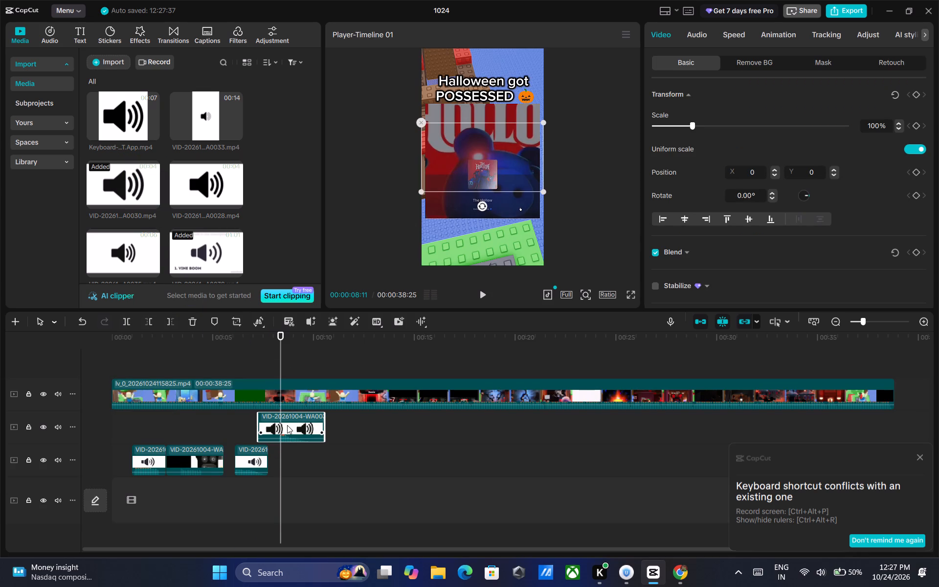
pyautogui.click(289, 424)
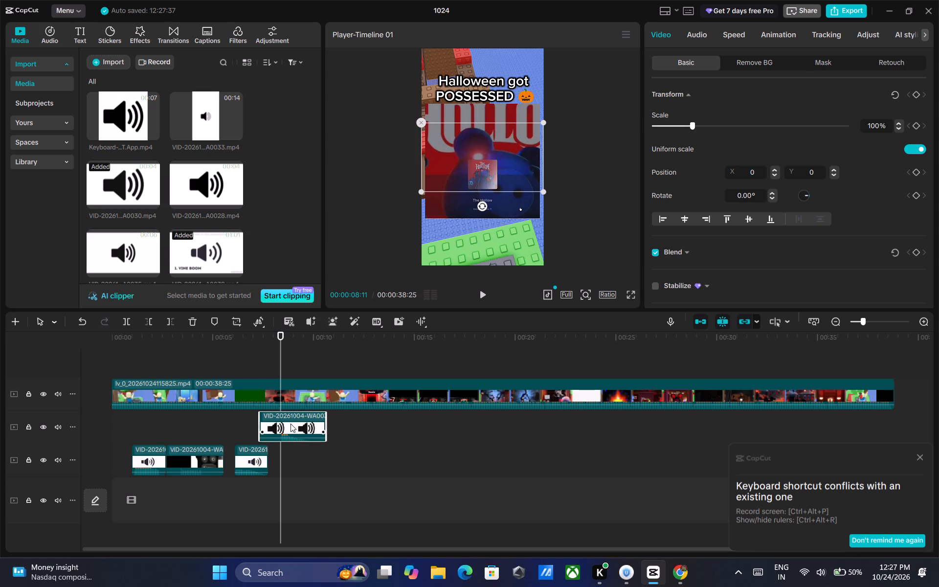
# Play the A0030.mp4 clip and set its volume to 3.3 dB.
pyautogui.click(484, 295)
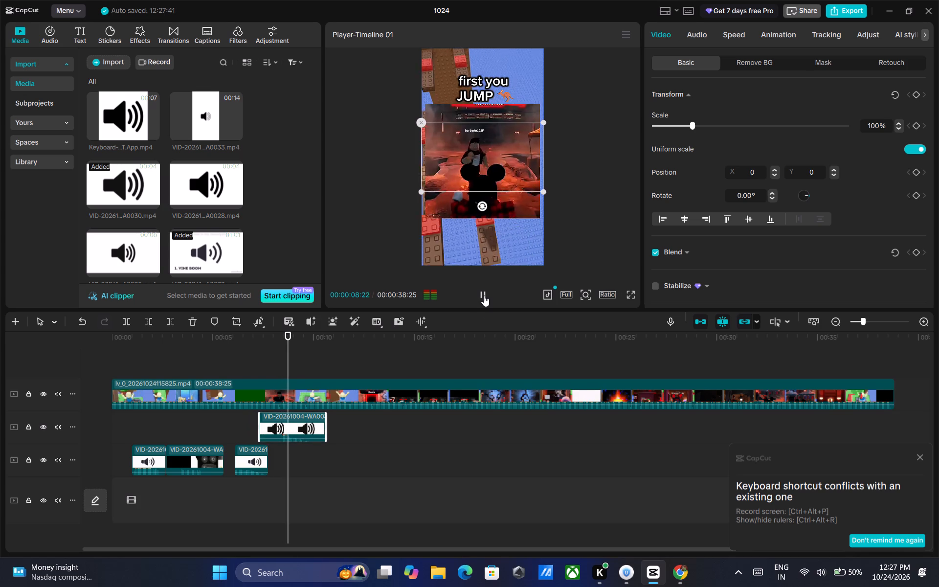
pyautogui.click(484, 295)
pyautogui.click(695, 36)
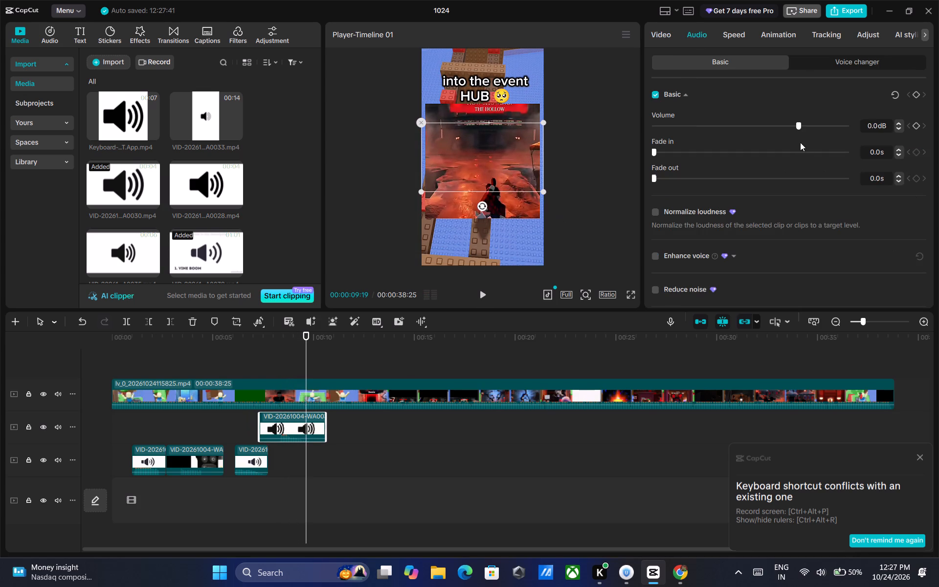
pyautogui.moveTo(796, 127); pyautogui.dragTo(804, 129)
# Play on past the A0030.mp4 clip and set the playhead at 00:00:12:08, just before the Doors image appears.
pyautogui.click(483, 297)
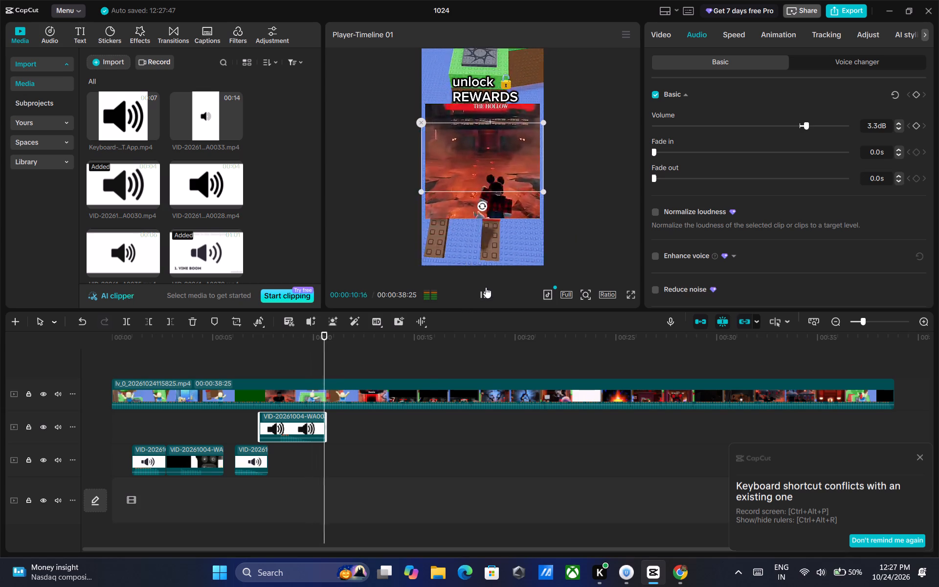
pyautogui.click(482, 288)
pyautogui.click(482, 288)
pyautogui.doubleClick(482, 288)
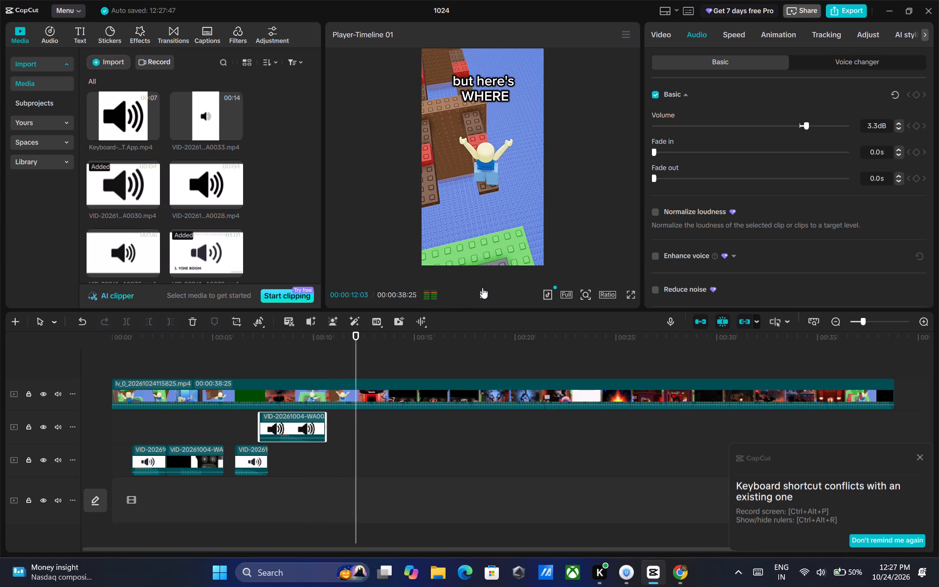
pyautogui.click(482, 288)
pyautogui.moveTo(365, 333); pyautogui.dragTo(360, 333)
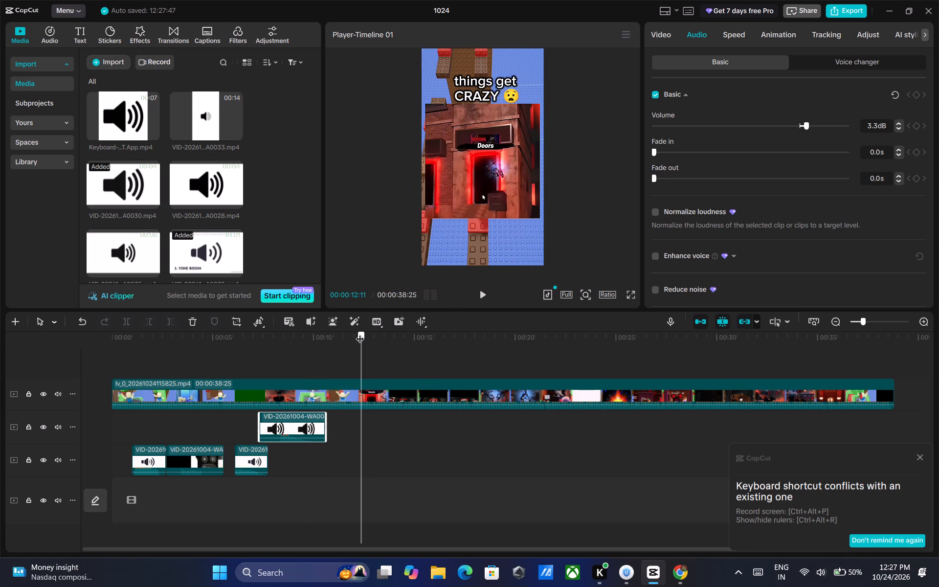
pyautogui.moveTo(360, 333); pyautogui.dragTo(359, 333)
# Audition A0028.mp4 and A0035.mp4, and place A0035.mp4 on the same track as the A0030.mp4 clip, starting at 00:00:12:08.
pyautogui.click(211, 174)
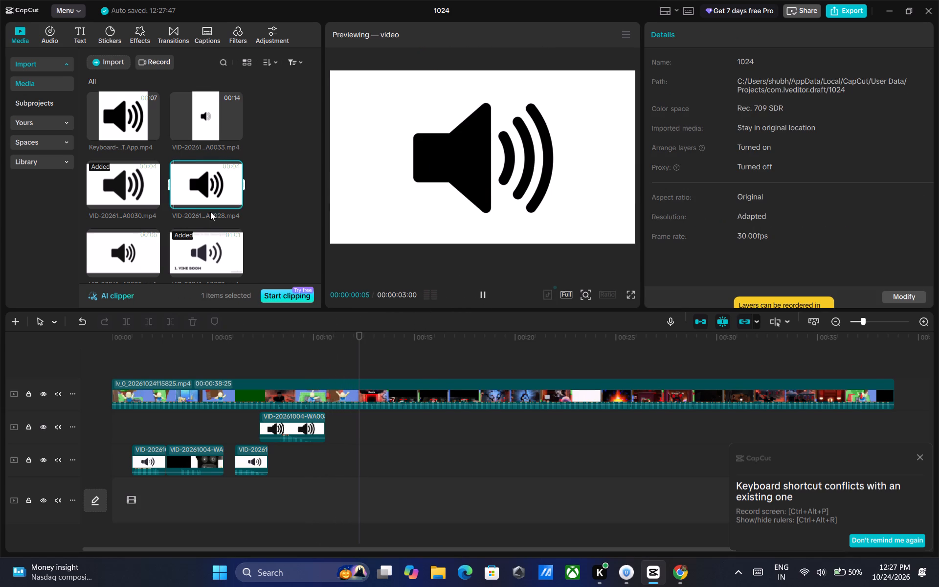
pyautogui.click(130, 244)
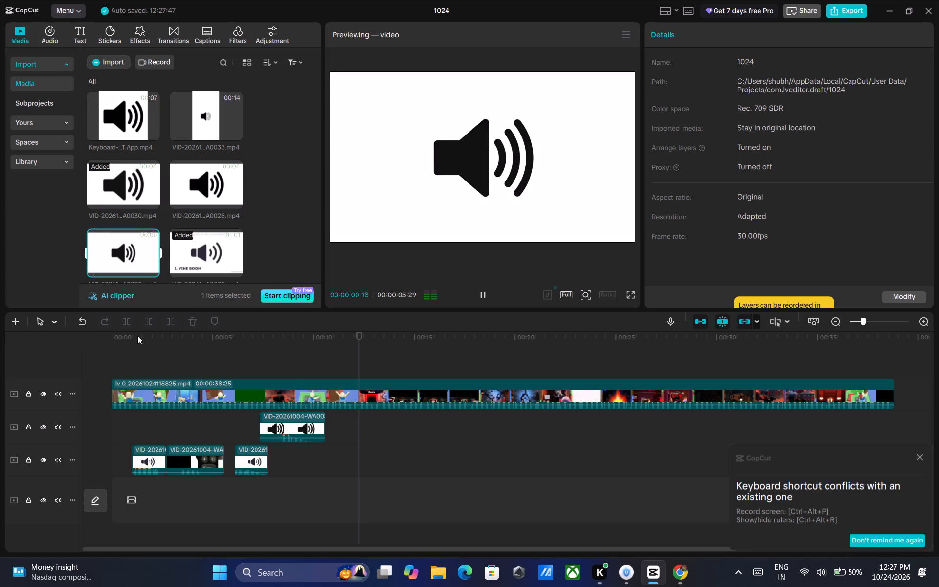
pyautogui.moveTo(118, 252); pyautogui.dragTo(327, 425)
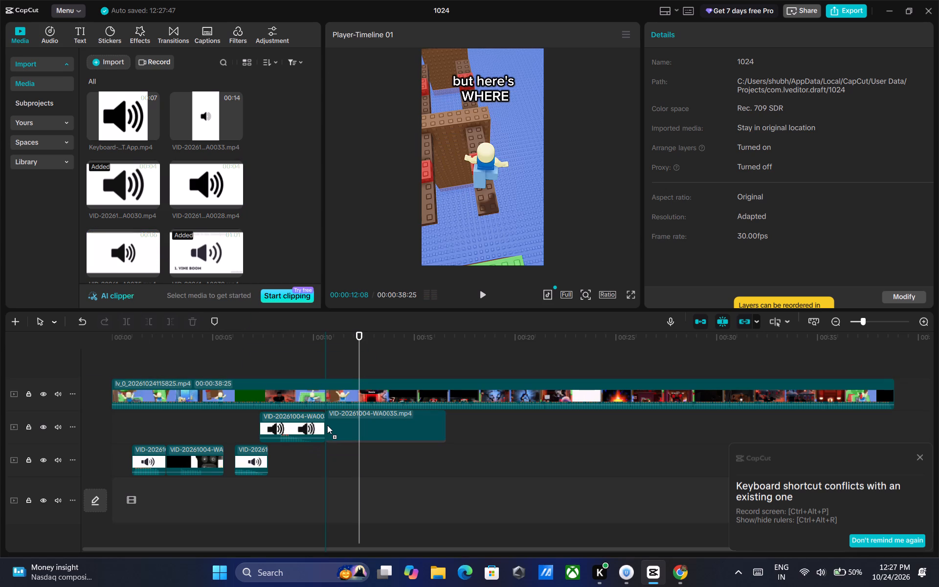
pyautogui.moveTo(327, 425); pyautogui.dragTo(318, 456)
pyautogui.moveTo(347, 458); pyautogui.dragTo(365, 457)
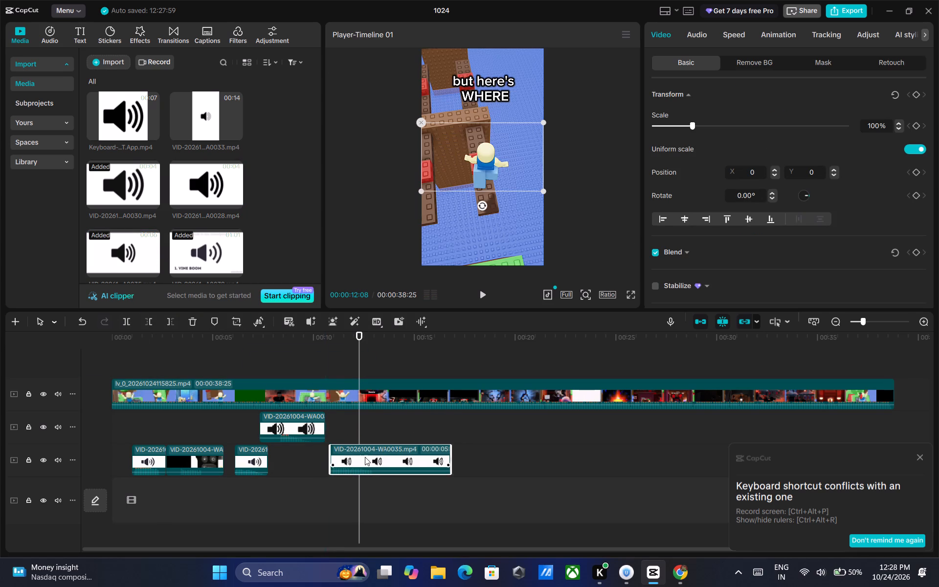
pyautogui.moveTo(365, 457); pyautogui.dragTo(388, 429)
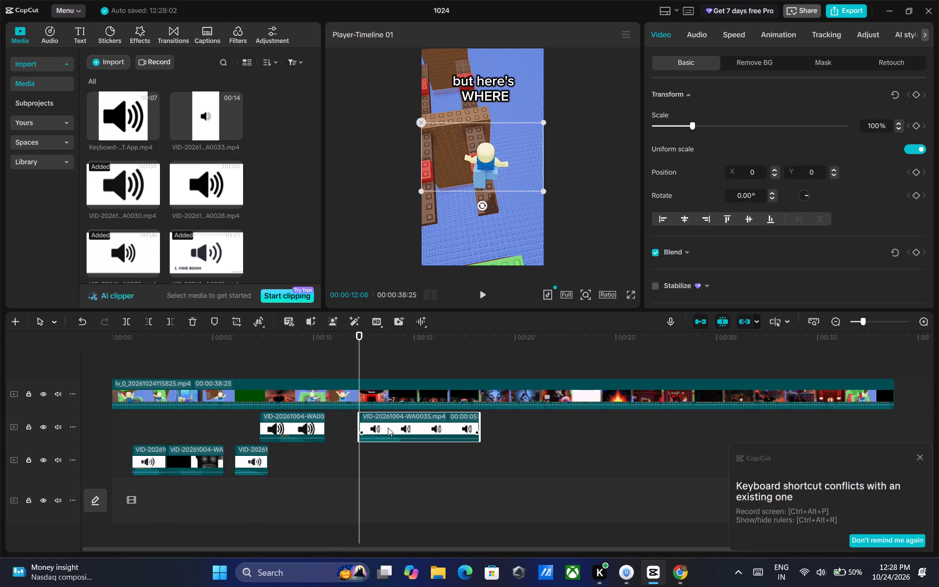
# Set the A0035.mp4 clip's volume to -5.4 dB.
pyautogui.click(694, 31)
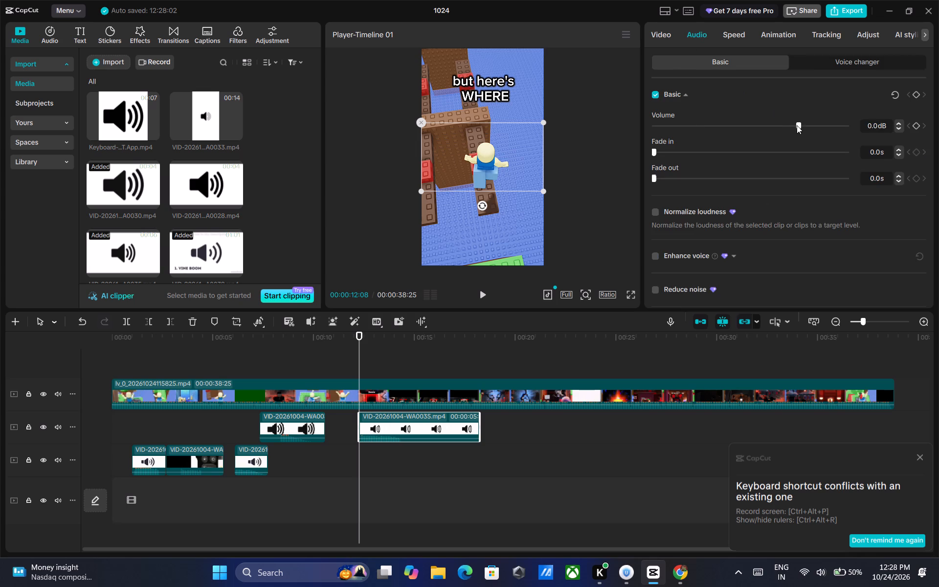
pyautogui.moveTo(797, 125); pyautogui.dragTo(783, 127)
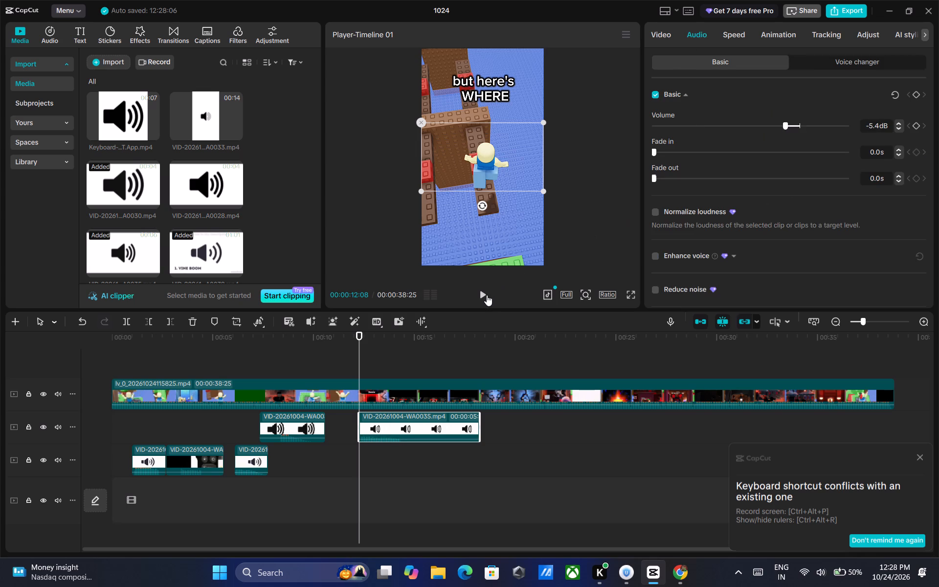
# Play through the A0035.mp4 clip and on to 00:00:18:26 to check the sound against the image changes.
pyautogui.click(485, 295)
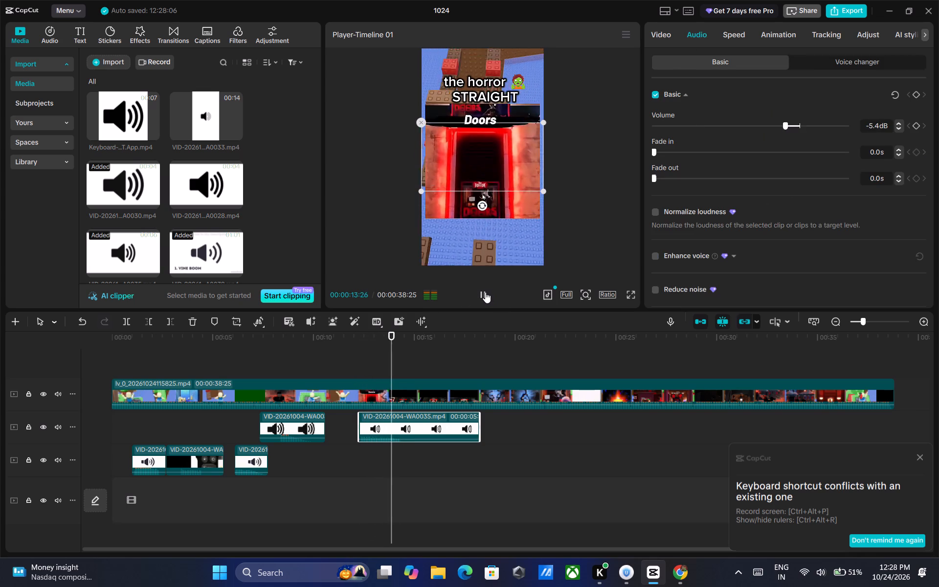
pyautogui.doubleClick(485, 292)
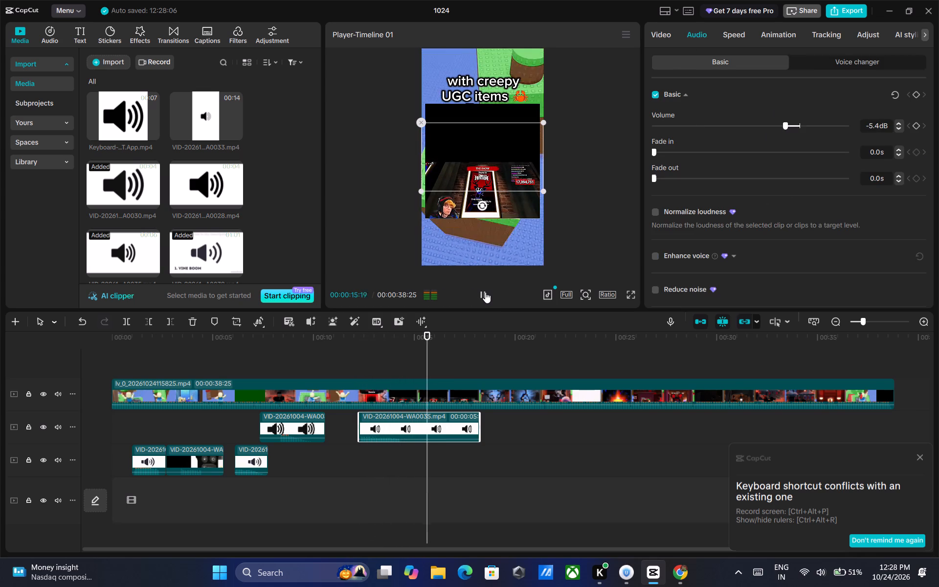
pyautogui.click(485, 292)
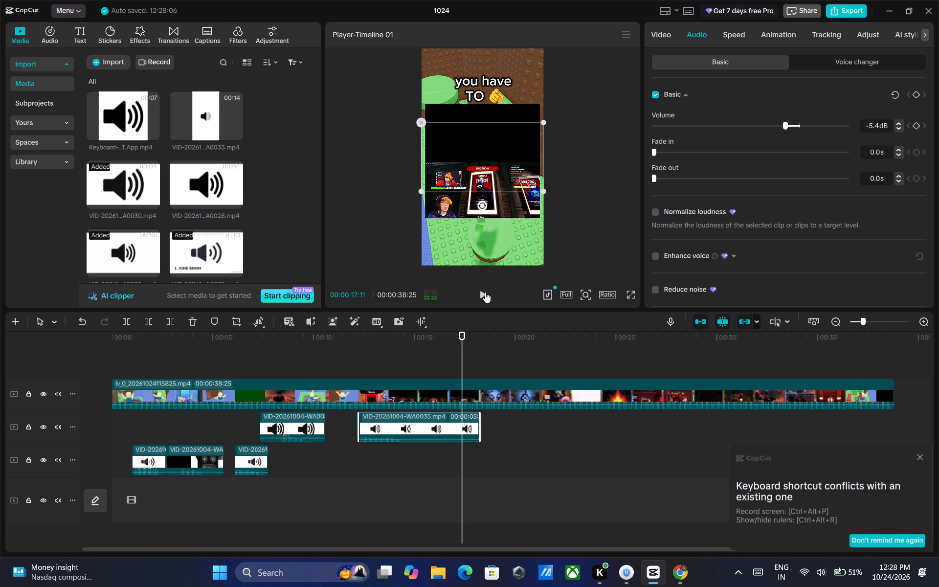
pyautogui.click(485, 292)
pyautogui.tripleClick(485, 292)
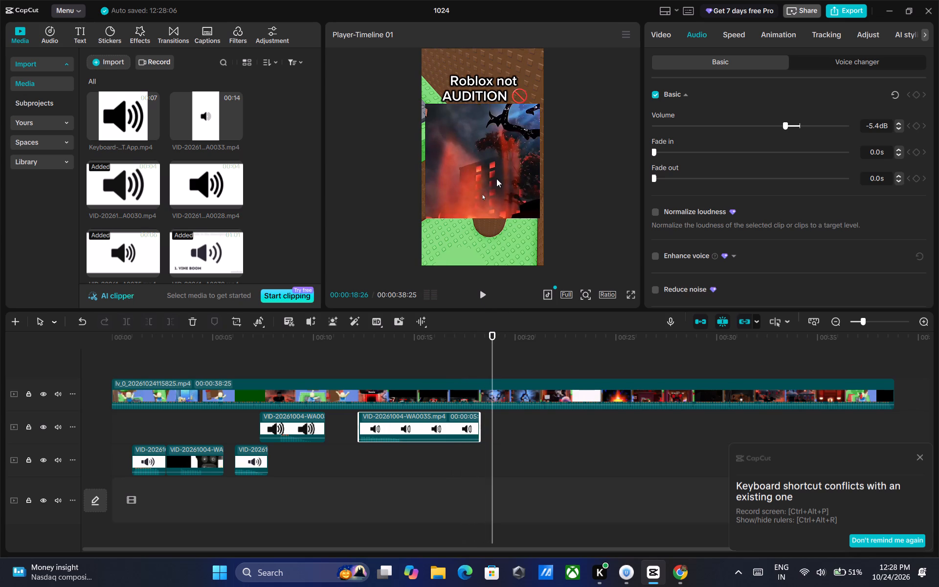
# Audition A0028.mp4, and copy the first clip on the lower sound-effect track to 00:00:18:26 on that same track.
pyautogui.click(201, 189)
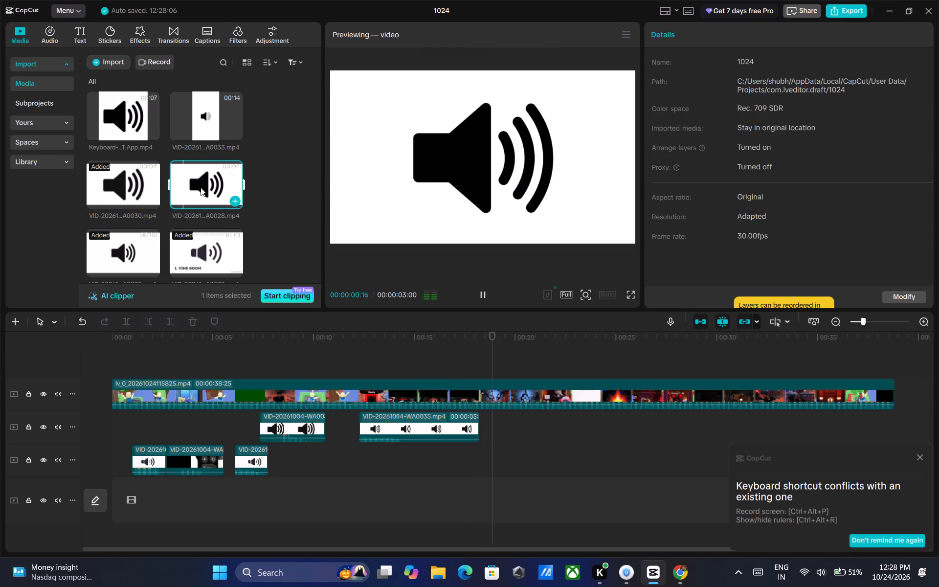
pyautogui.click(76, 241)
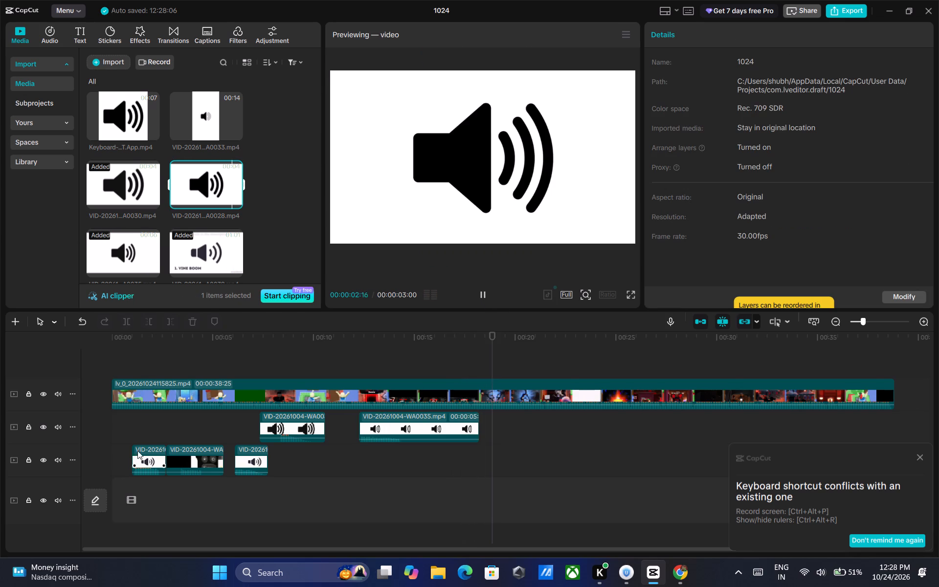
pyautogui.click(138, 452)
pyautogui.rightClick(138, 452)
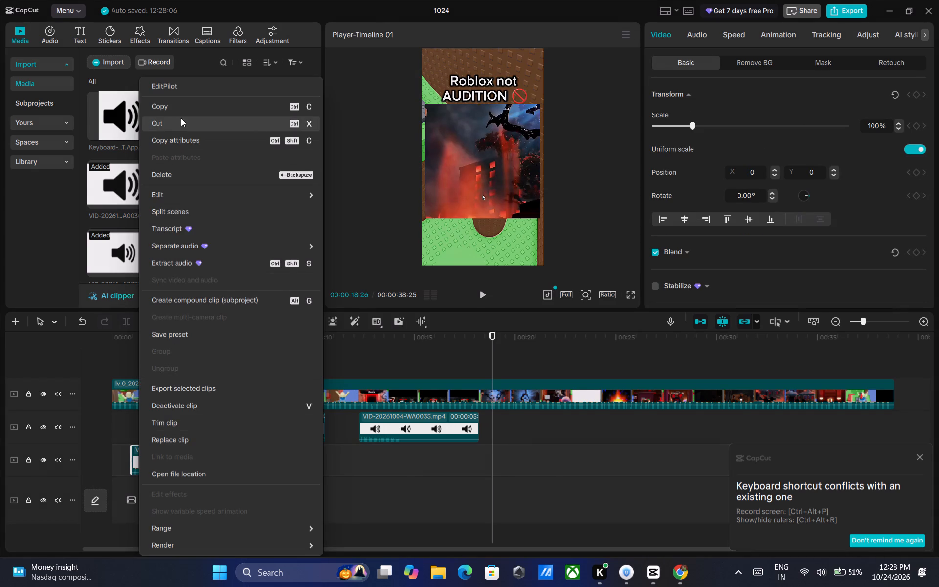
pyautogui.click(183, 109)
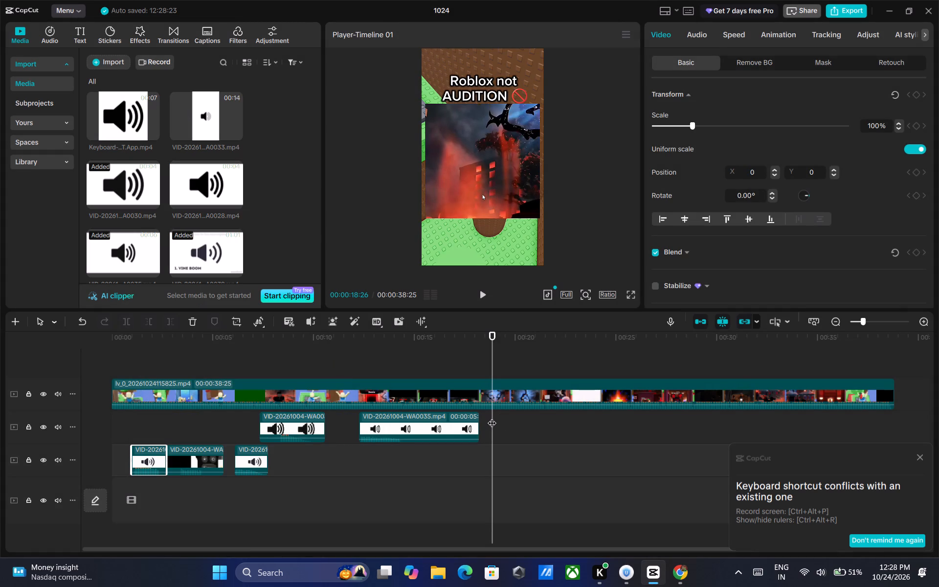
pyautogui.rightClick(491, 421)
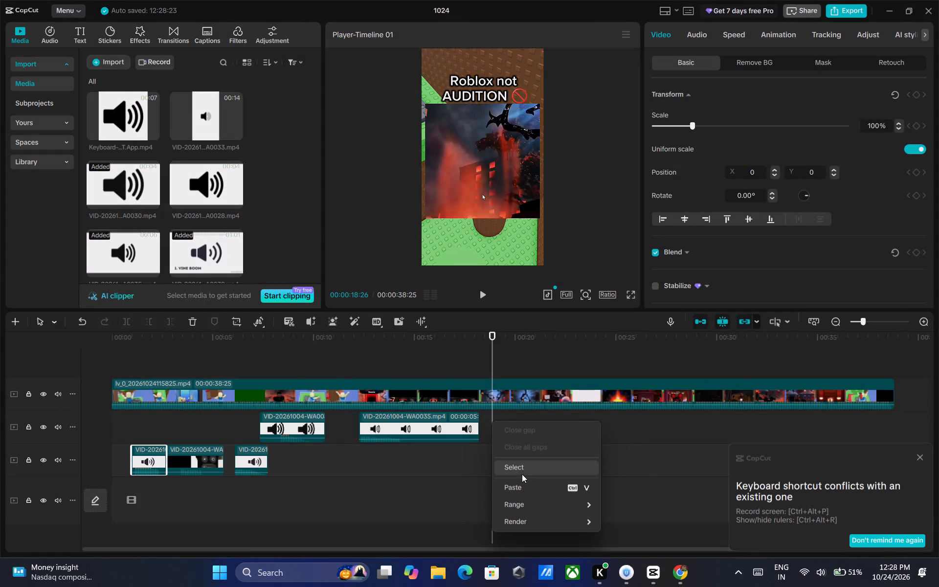
pyautogui.click(522, 487)
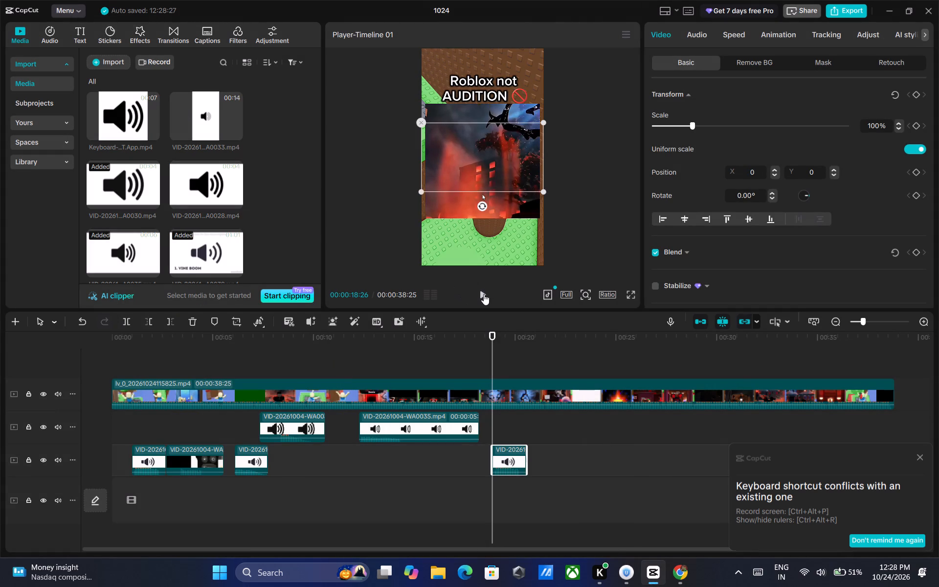
# Play through the pasted clip and on to 00:00:21:04 to check it against the image change.
pyautogui.click(484, 294)
pyautogui.doubleClick(484, 294)
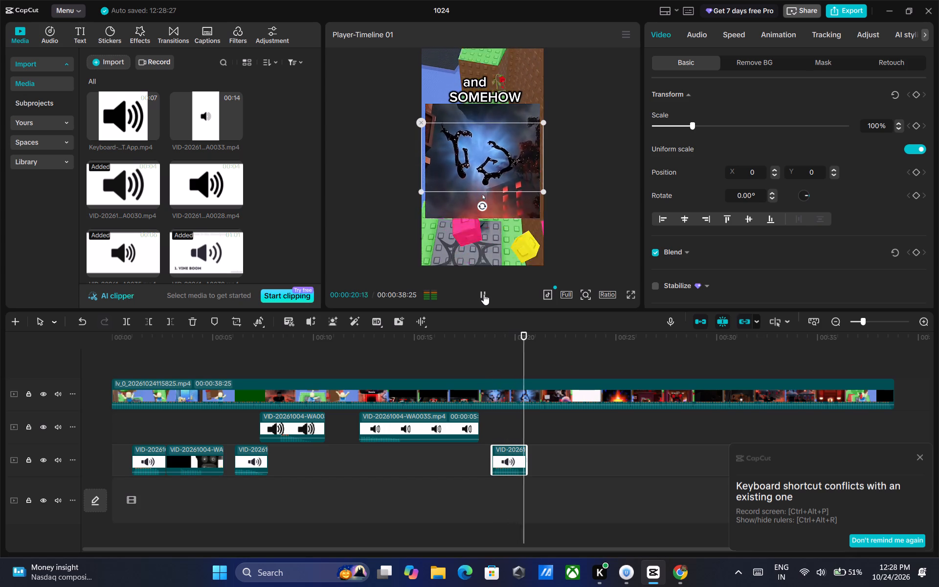
pyautogui.doubleClick(484, 294)
pyautogui.click(484, 294)
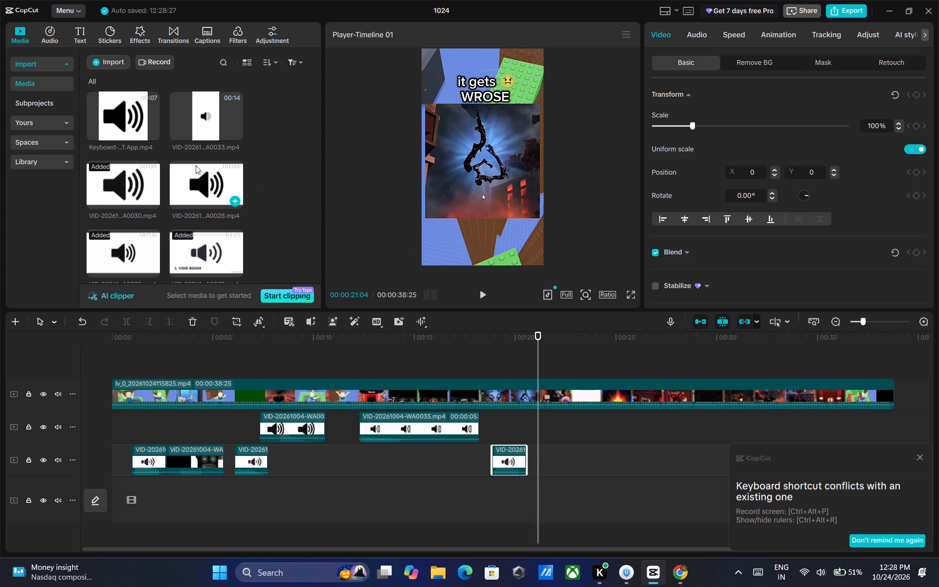
# Audition A0033.mp4, A0028.mp4, A0036.mp4 and A0037.mp4 from the imported media as candidates for the next sound effect.
pyautogui.scroll(2, 195, 171)
pyautogui.click(198, 114)
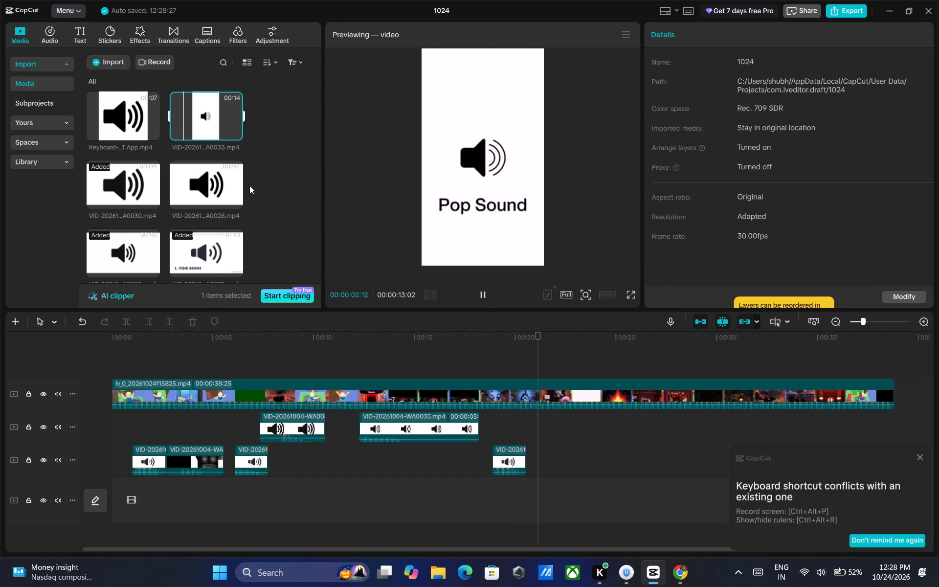
pyautogui.click(200, 183)
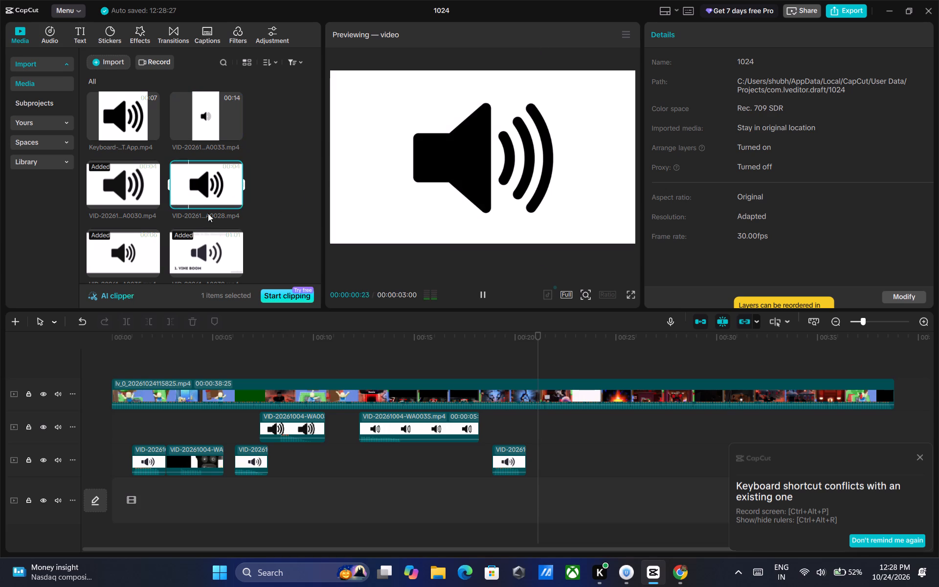
pyautogui.scroll(-1, 123, 247)
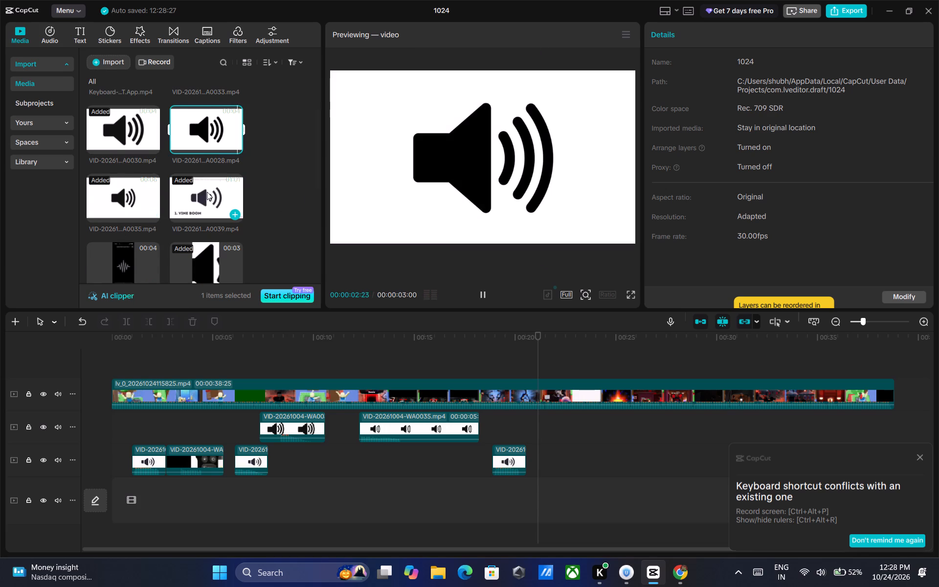
pyautogui.scroll(-1, 207, 192)
pyautogui.click(133, 209)
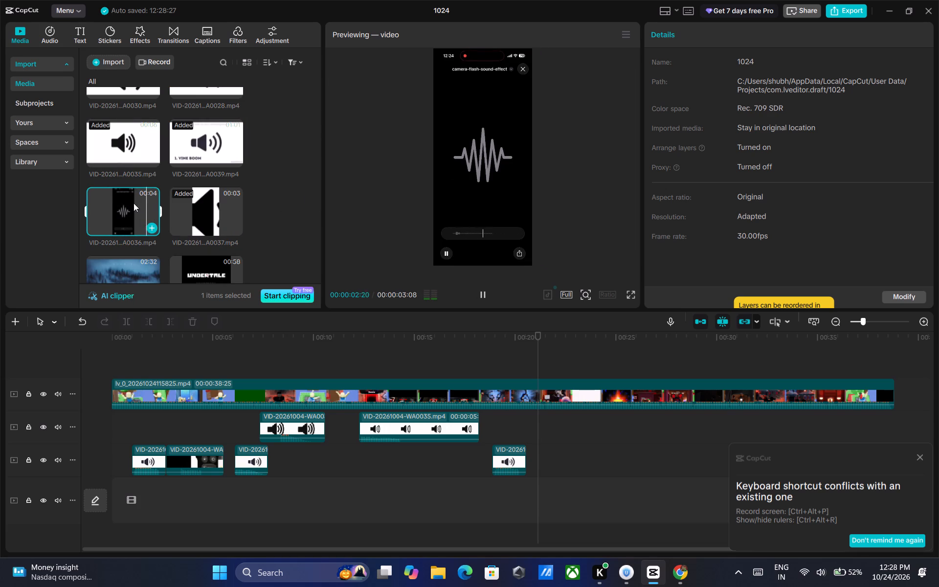
pyautogui.click(198, 216)
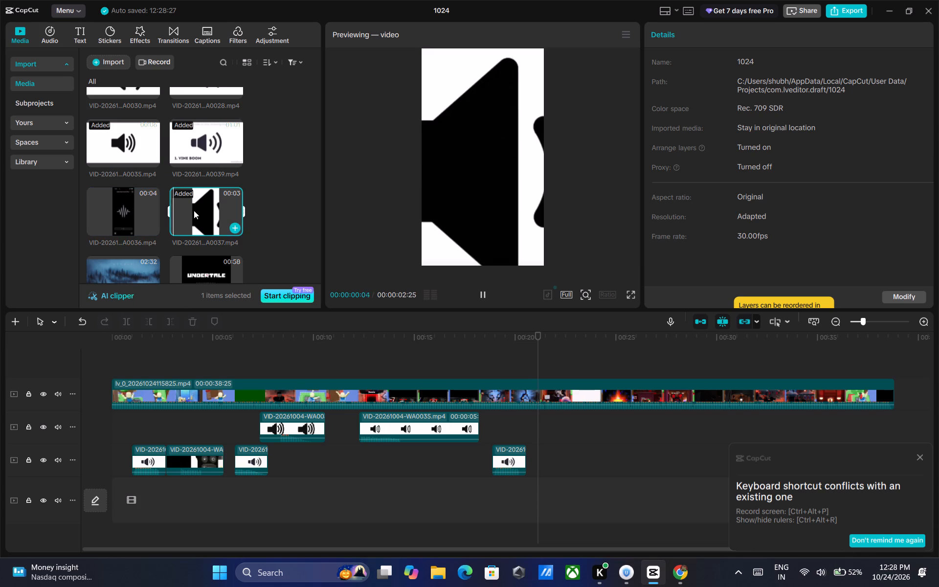
pyautogui.moveTo(200, 209); pyautogui.dragTo(232, 275)
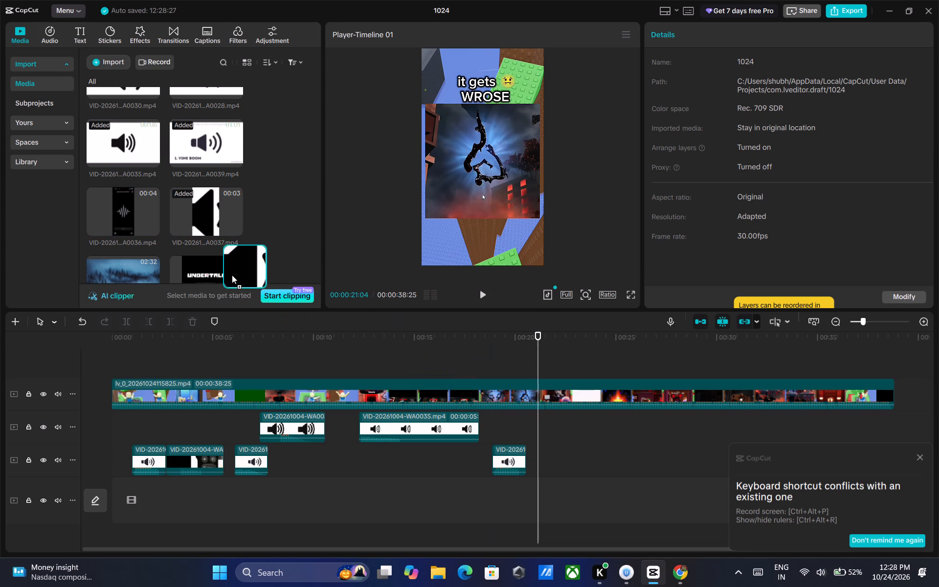
pyautogui.moveTo(232, 275); pyautogui.dragTo(204, 225)
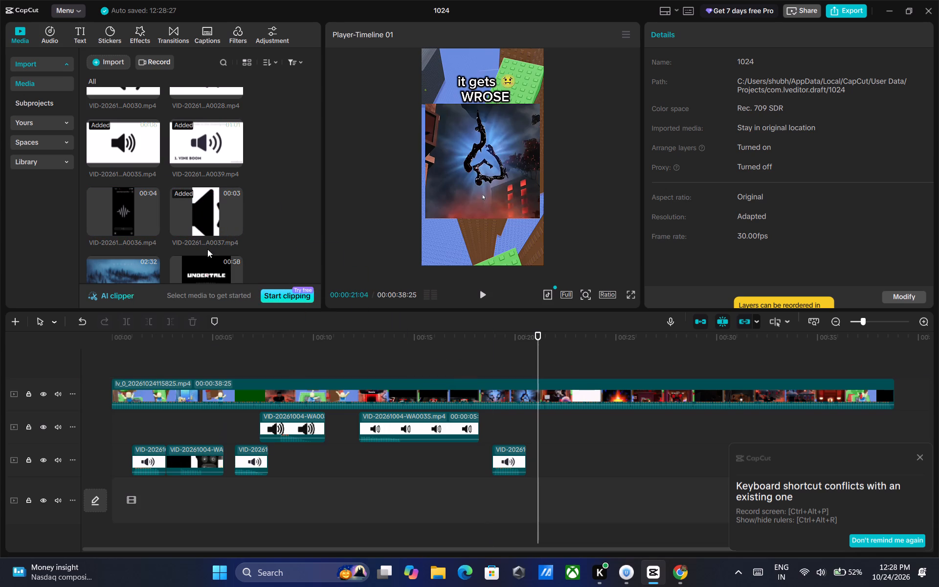
# Play part of the second clip on the lower sound-effect track, up to 00:00:04:03, and copy that clip.
pyautogui.click(198, 458)
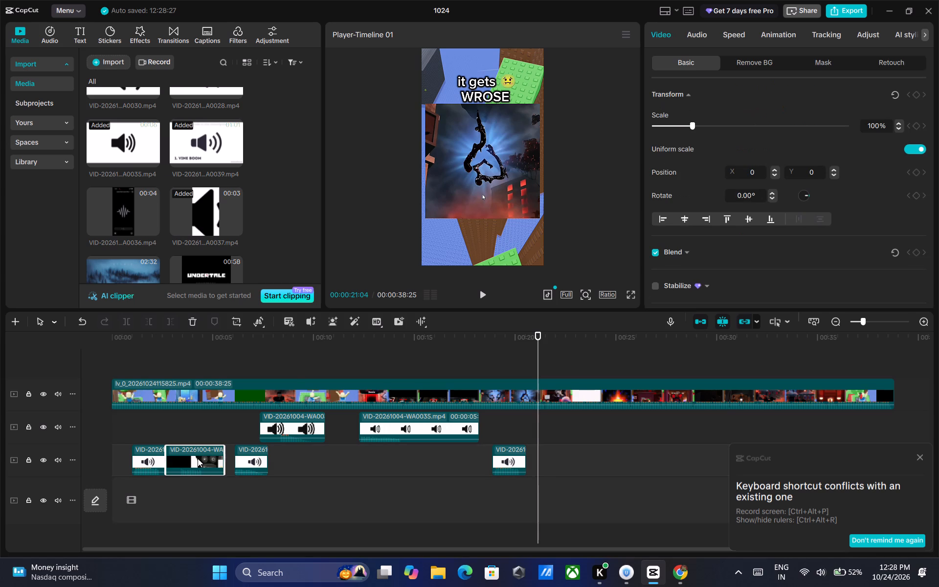
pyautogui.moveTo(537, 335); pyautogui.dragTo(211, 316)
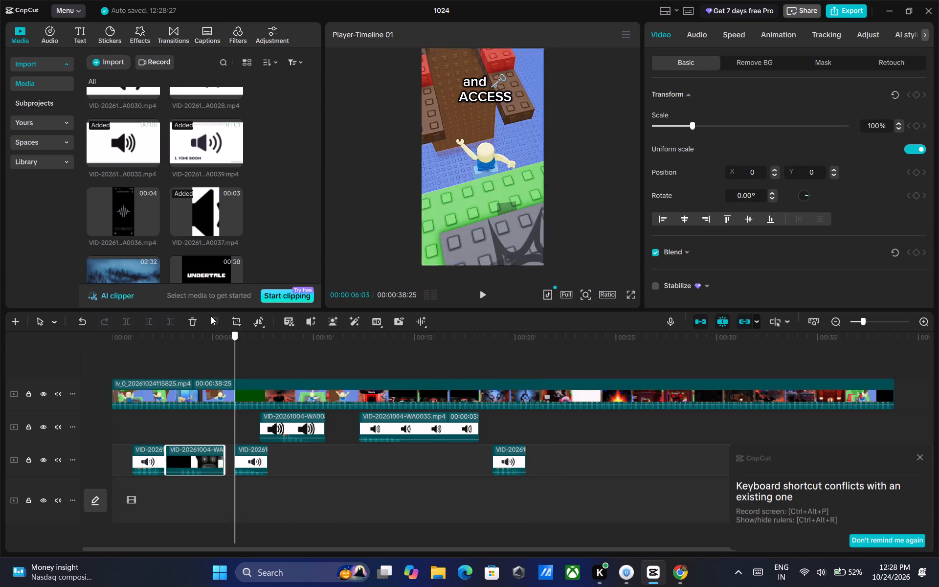
pyautogui.moveTo(211, 316); pyautogui.dragTo(177, 316)
pyautogui.click(485, 292)
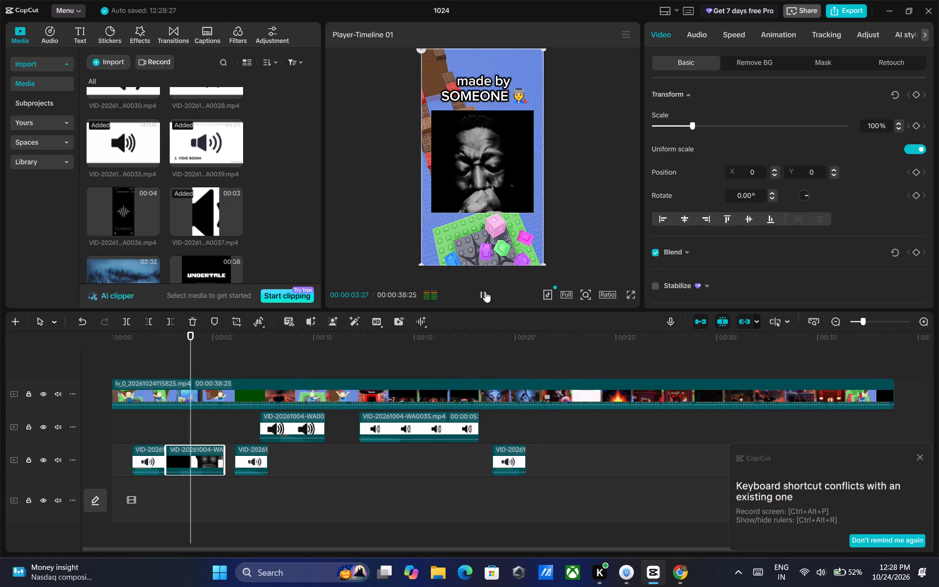
pyautogui.click(485, 292)
pyautogui.rightClick(196, 459)
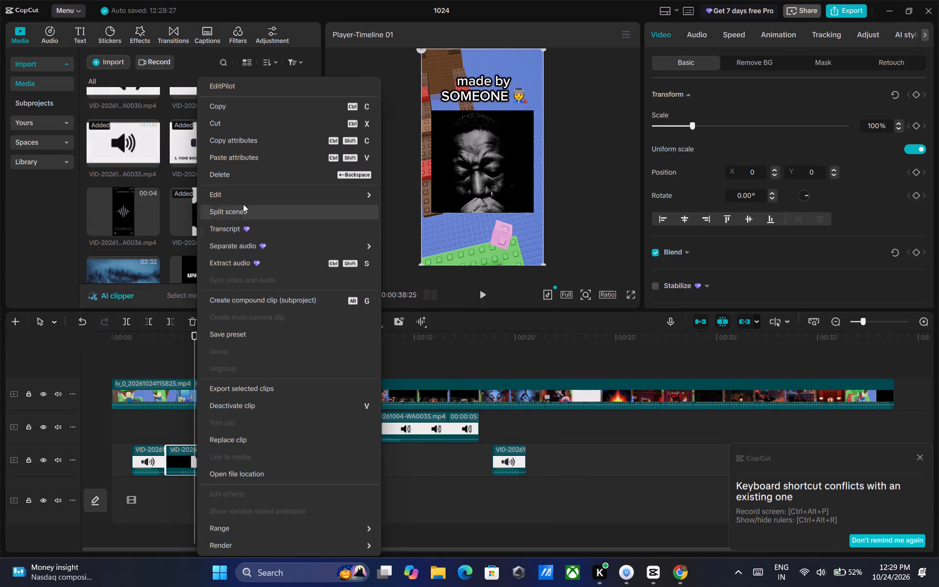
pyautogui.click(251, 110)
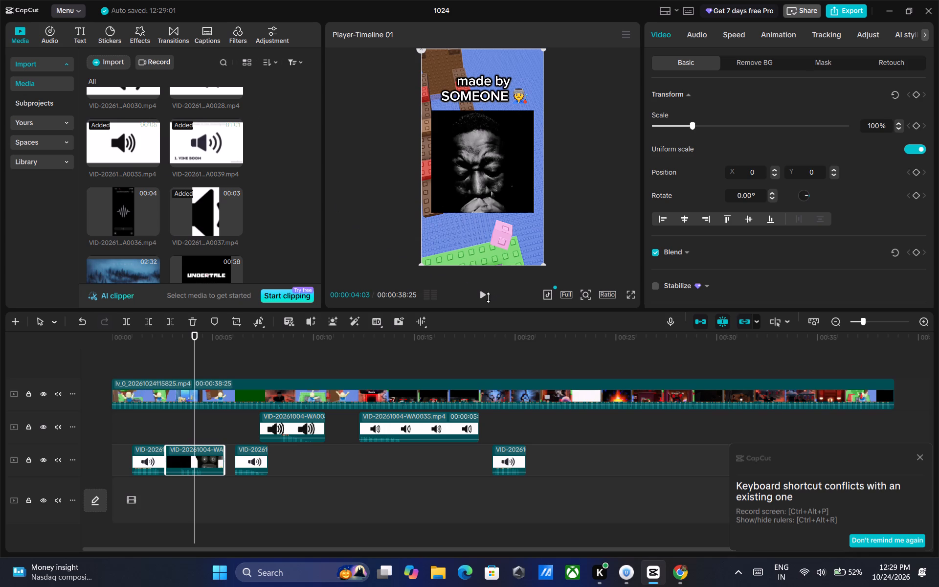
# Paste the copied clip after the 00:00:18:26 sound effect and place it on the A0035.mp4 clip's track, starting at about 00:00:20:10.
pyautogui.click(483, 292)
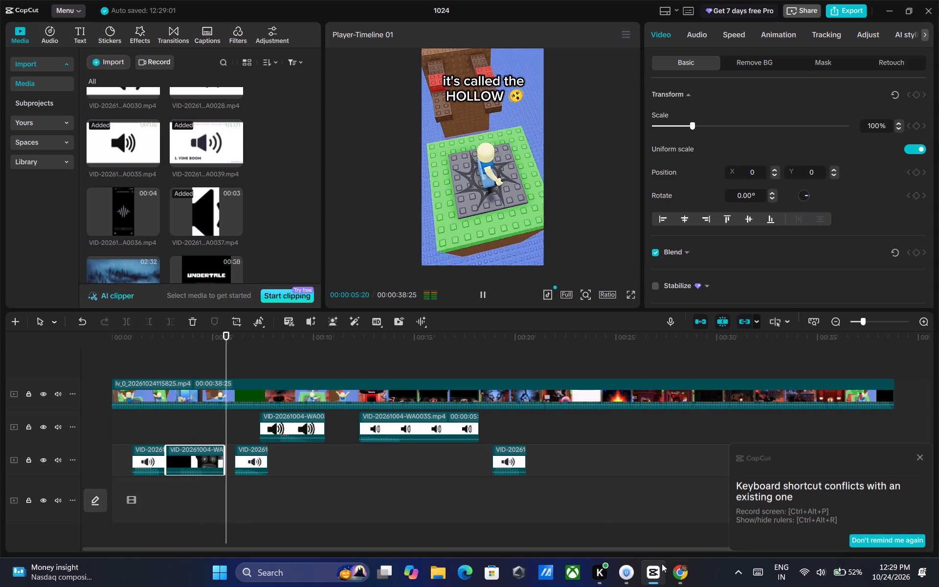
pyautogui.click(673, 572)
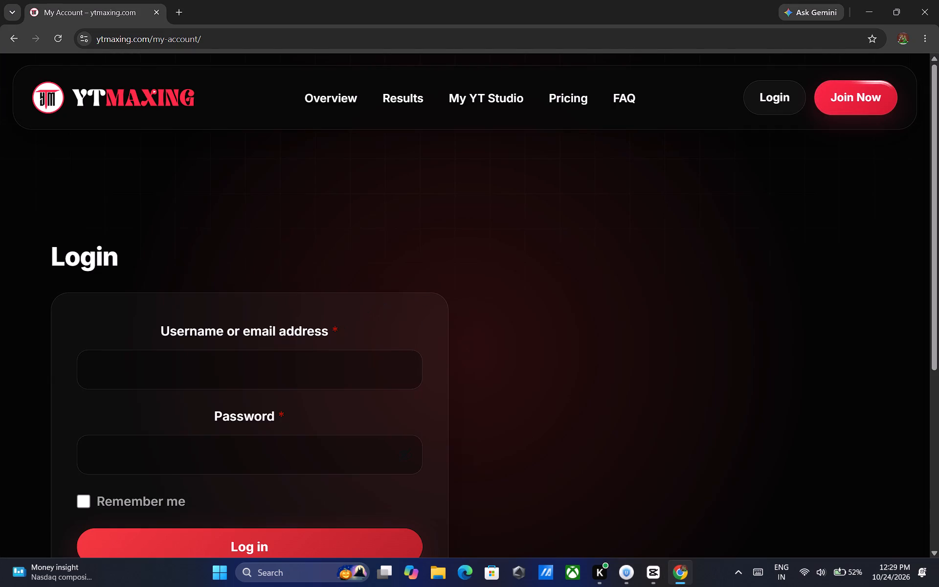
pyautogui.click(656, 568)
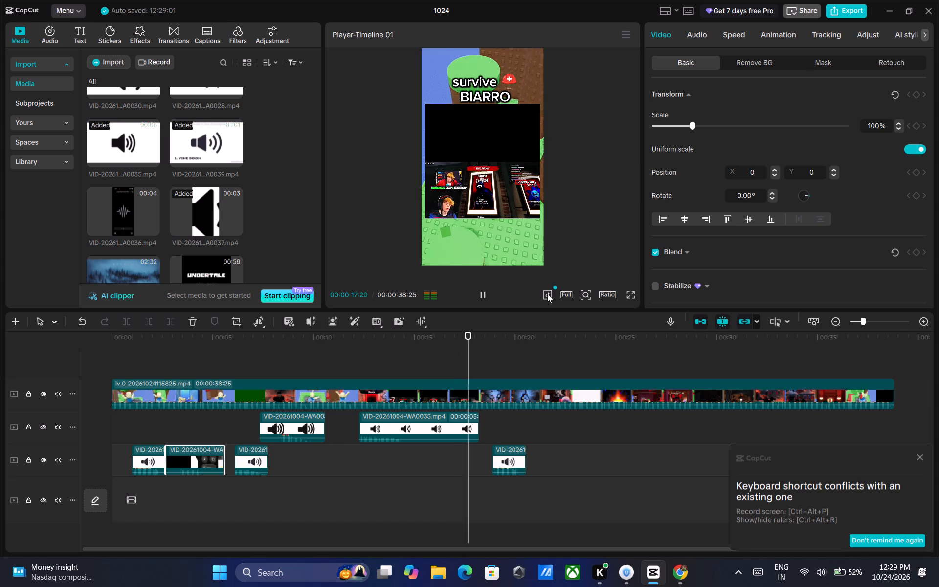
pyautogui.click(484, 294)
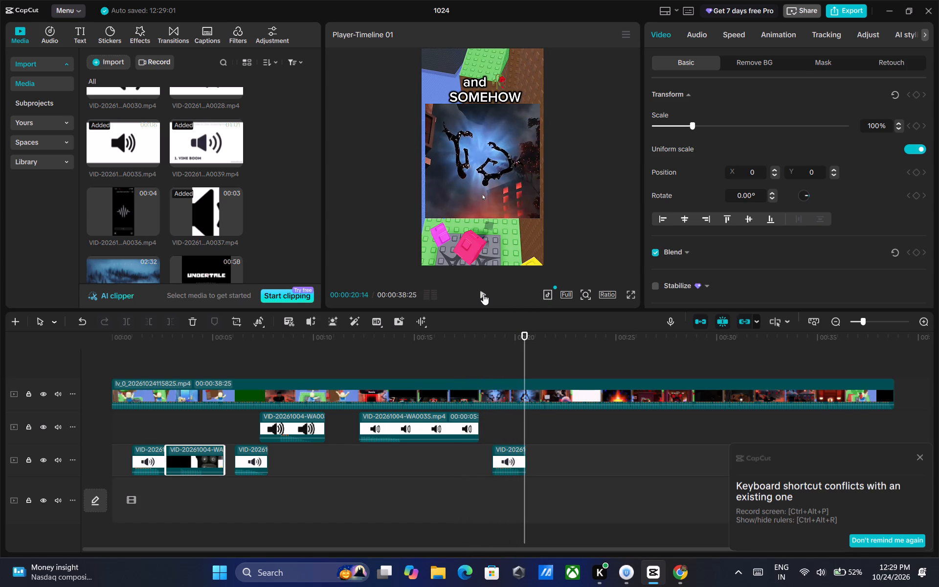
pyautogui.tripleClick(483, 295)
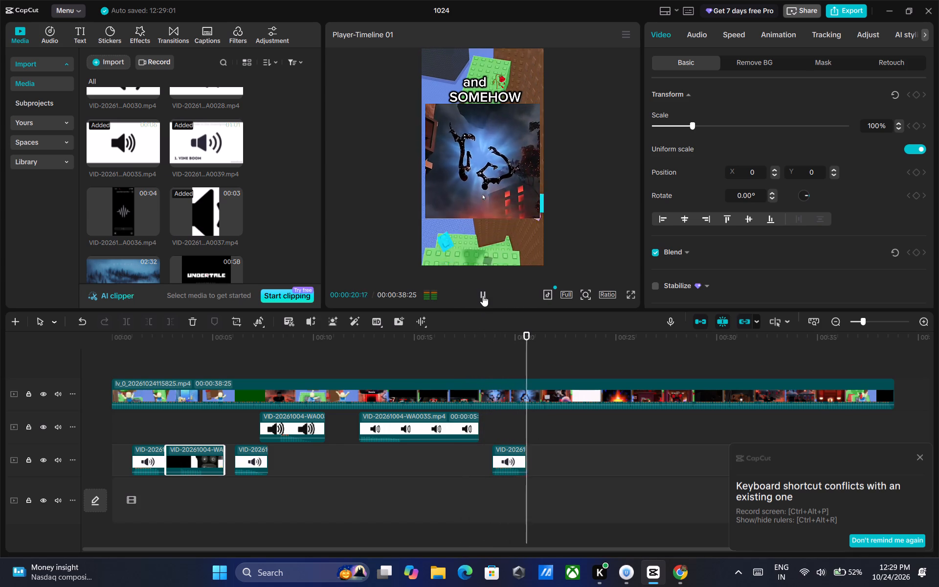
pyautogui.click(483, 295)
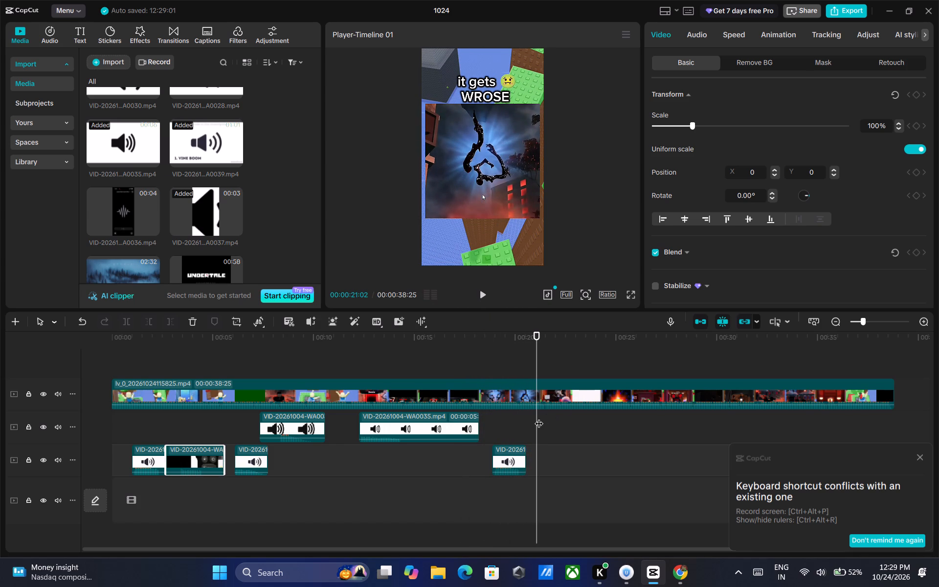
pyautogui.rightClick(539, 417)
pyautogui.click(560, 483)
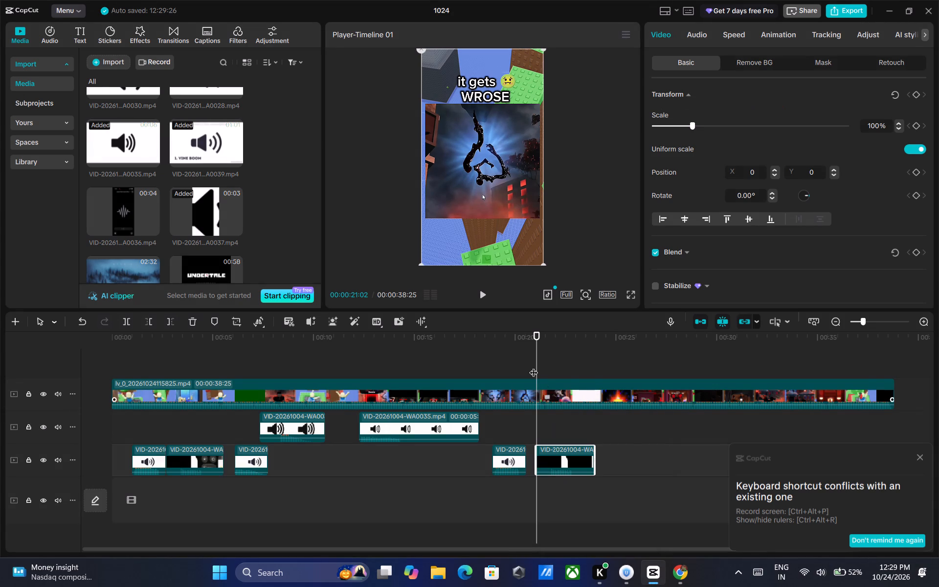
pyautogui.moveTo(563, 457); pyautogui.dragTo(552, 430)
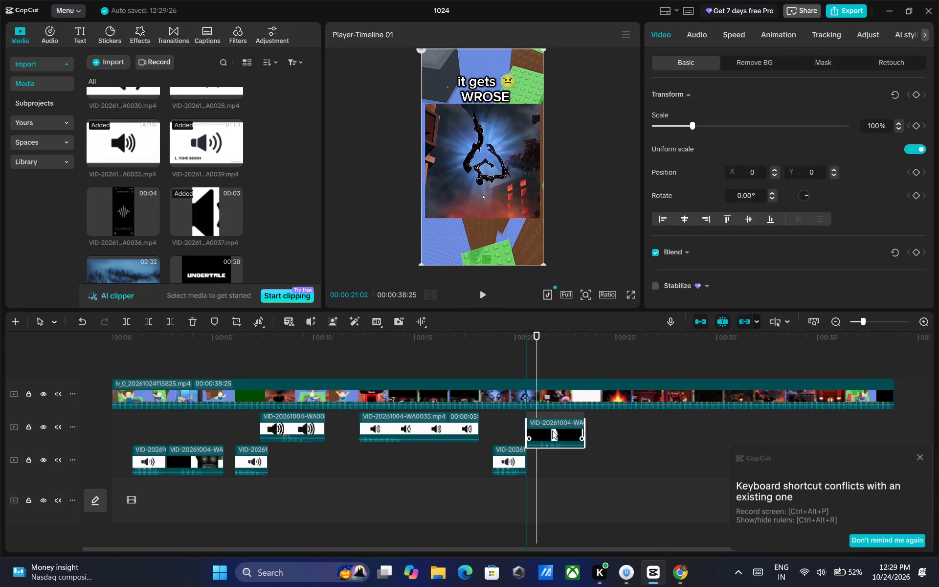
pyautogui.moveTo(552, 430); pyautogui.dragTo(549, 420)
# Play on past the pasted clip and set the playhead at 00:00:25:06, where the white flash gives way to the explosion.
pyautogui.click(486, 293)
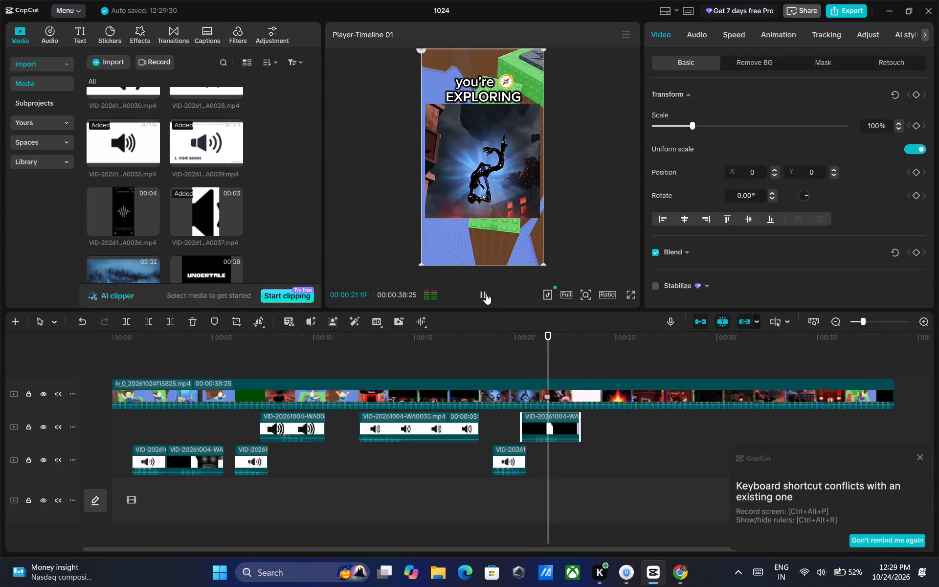
pyautogui.doubleClick(485, 293)
pyautogui.doubleClick(485, 293)
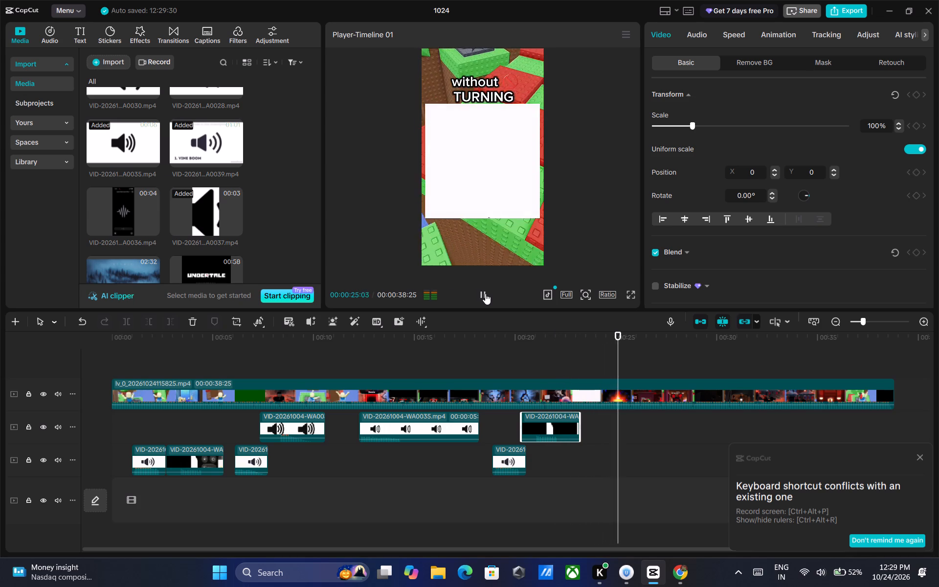
pyautogui.click(485, 293)
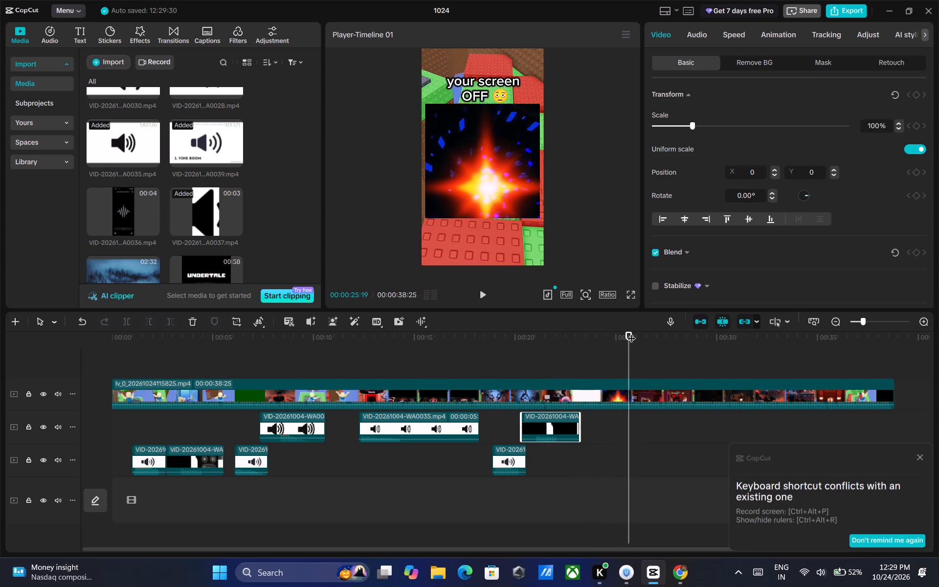
pyautogui.moveTo(631, 332); pyautogui.dragTo(620, 332)
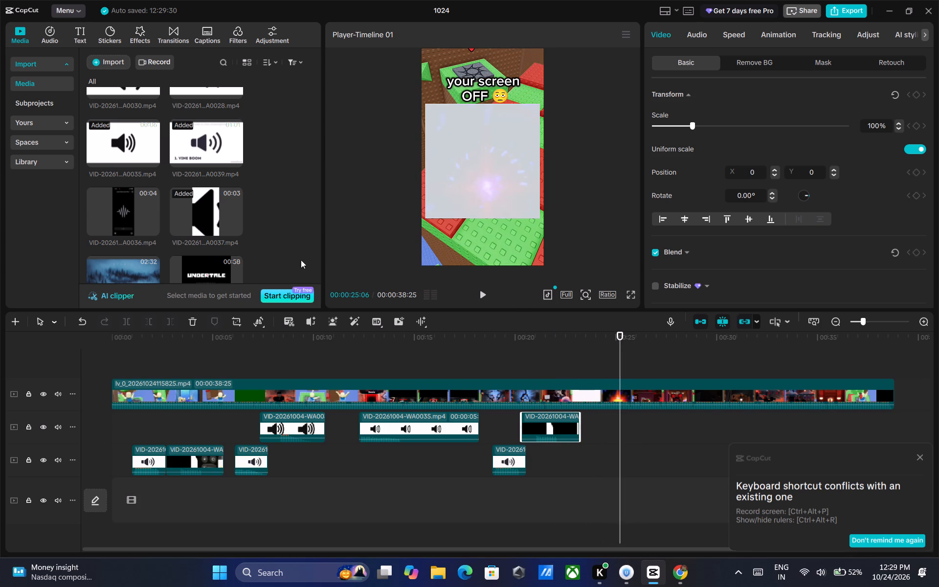
# Audition A0028.mp4, the Keyboard clip and the vine boom clip A0039.mp4 from the imported media as candidates for the next sound effect.
pyautogui.scroll(2, 136, 208)
pyautogui.click(205, 186)
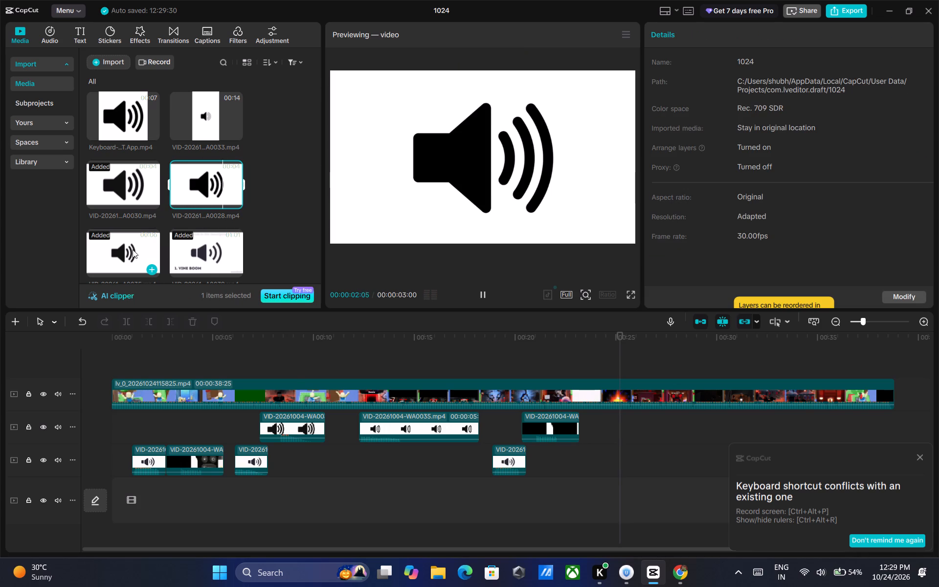
pyautogui.click(133, 118)
pyautogui.scroll(2, 133, 118)
pyautogui.click(208, 190)
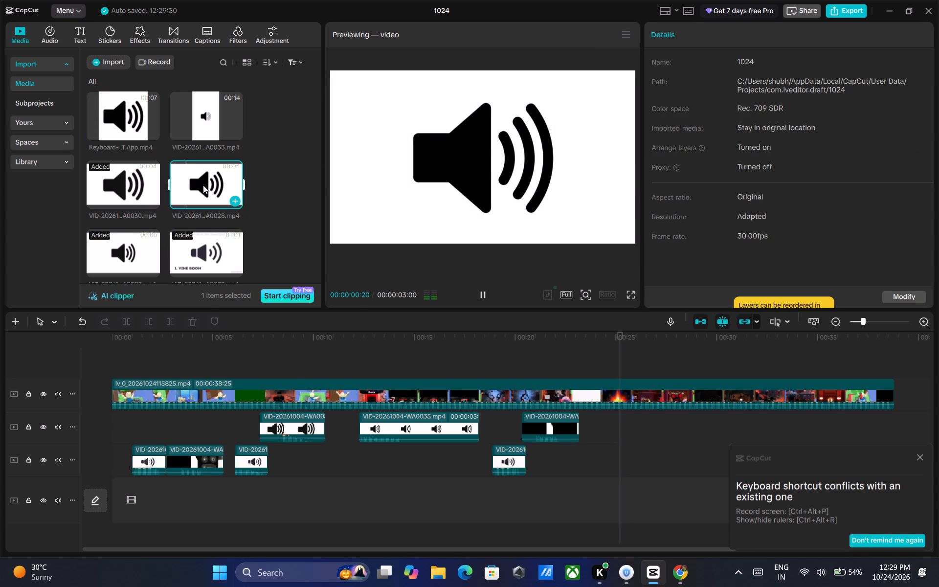
pyautogui.moveTo(201, 184); pyautogui.dragTo(202, 196)
pyautogui.click(193, 262)
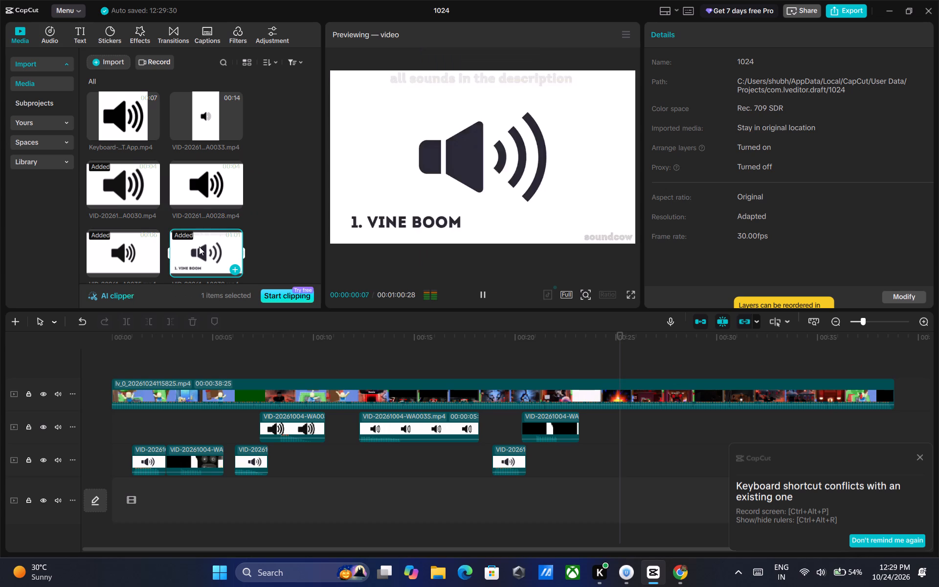
pyautogui.scroll(-1, 199, 247)
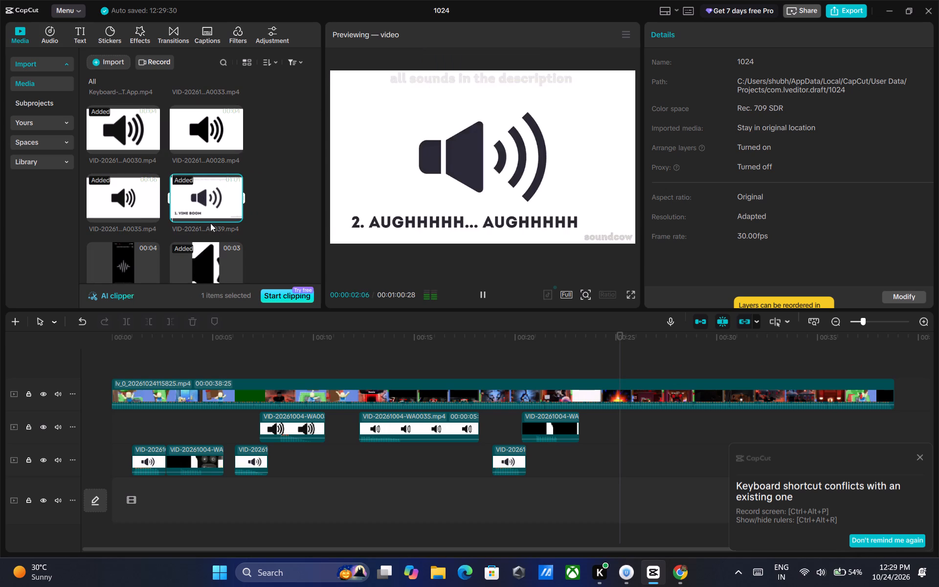
# Copy the first clip on the upper sound-effect track and paste it on the same track, starting at about 00:00:24:08 where the white flash begins.
pyautogui.click(278, 424)
pyautogui.rightClick(278, 424)
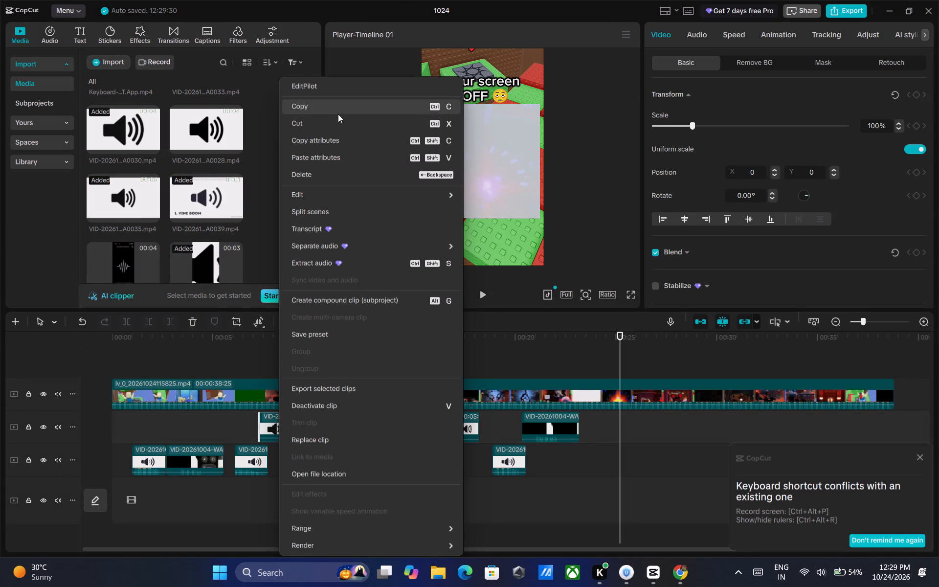
pyautogui.click(338, 111)
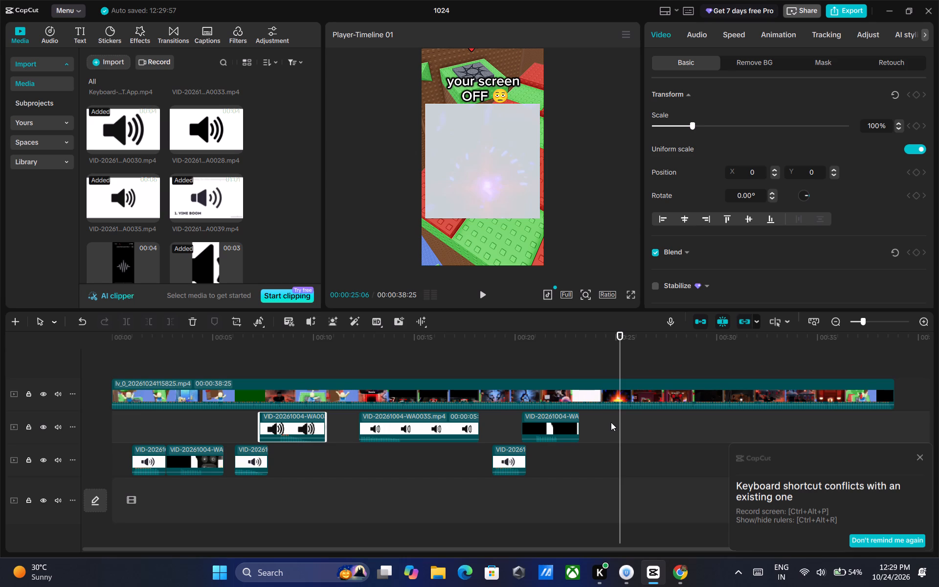
pyautogui.rightClick(603, 458)
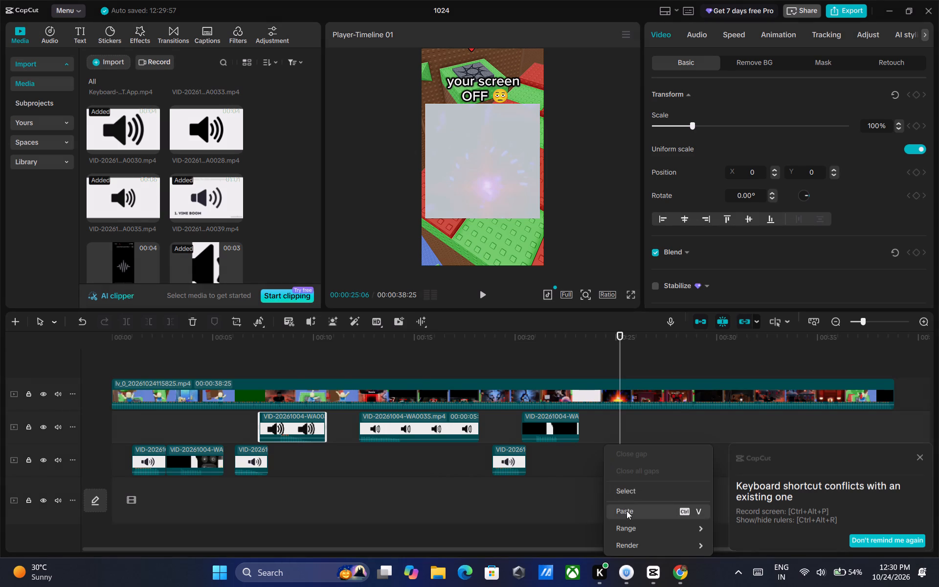
pyautogui.click(627, 511)
pyautogui.moveTo(641, 422); pyautogui.dragTo(626, 420)
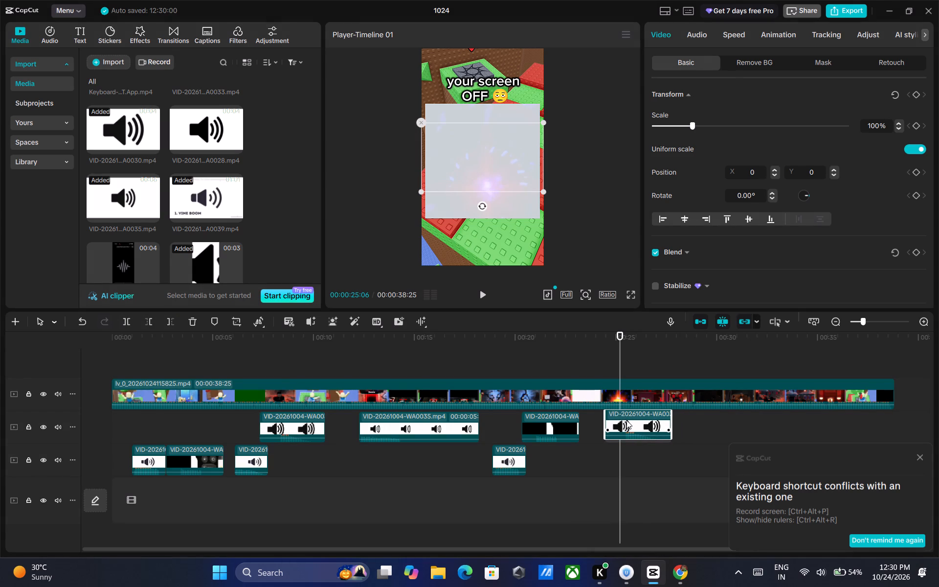
pyautogui.moveTo(626, 420); pyautogui.dragTo(623, 424)
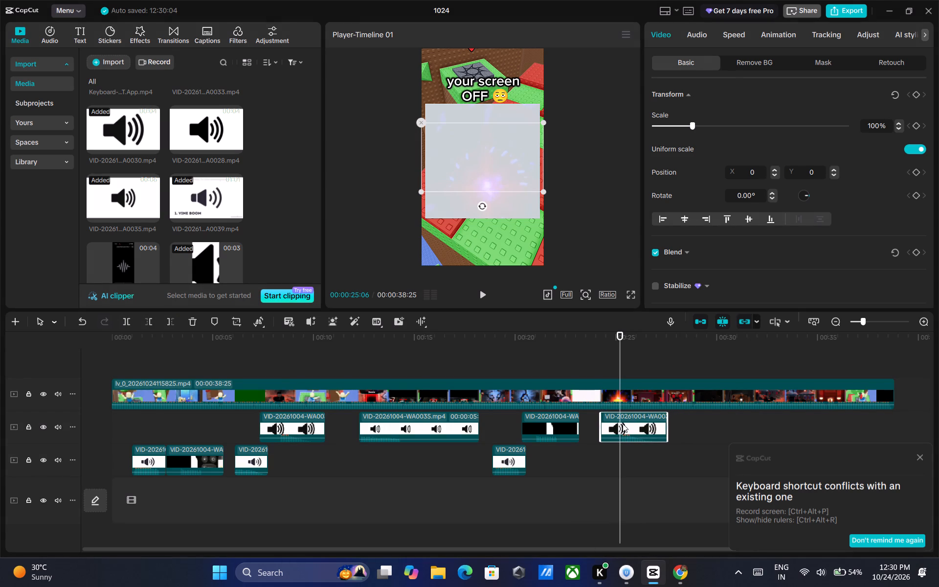
# Play on past the pasted clip to the radar detector scene and set the playhead at 00:00:29:05.
pyautogui.click(484, 289)
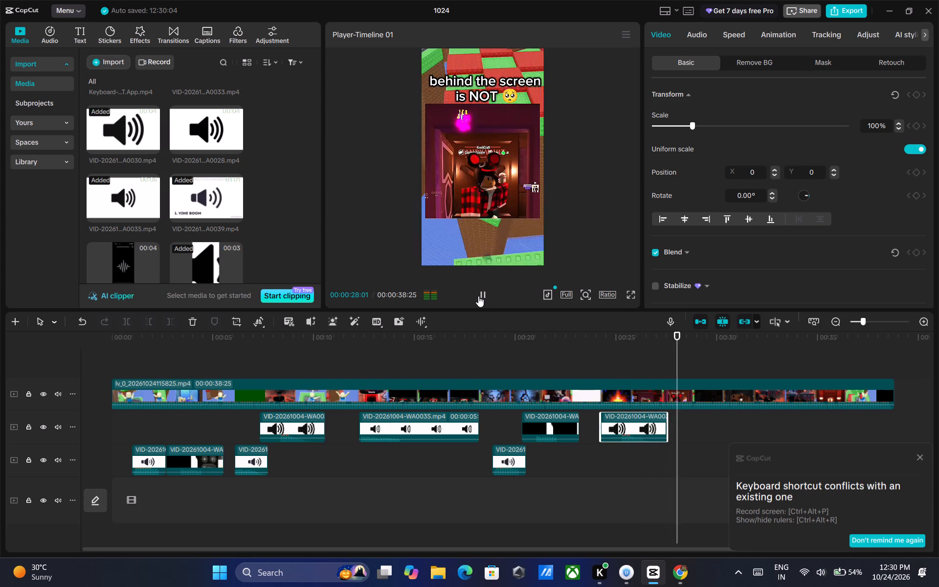
pyautogui.click(482, 295)
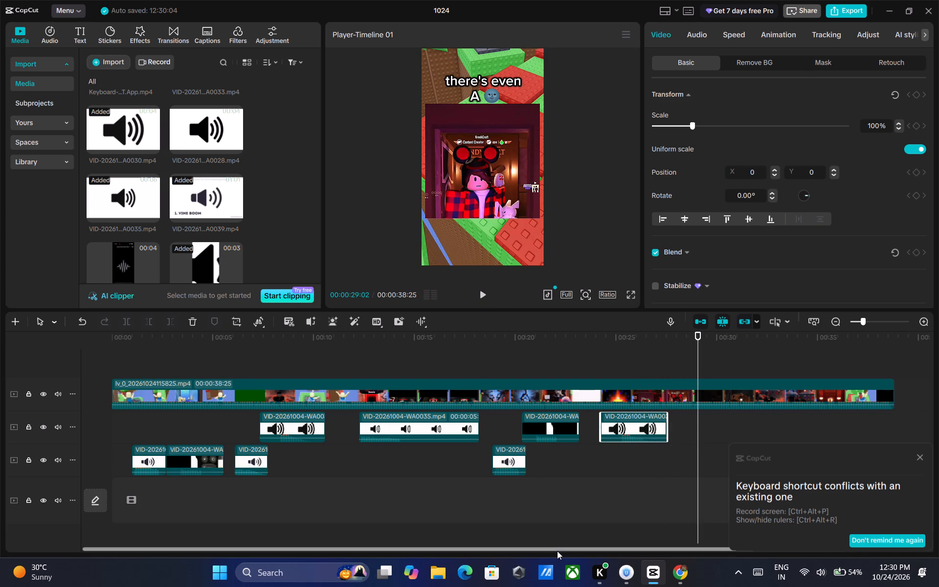
pyautogui.moveTo(557, 551); pyautogui.dragTo(633, 543)
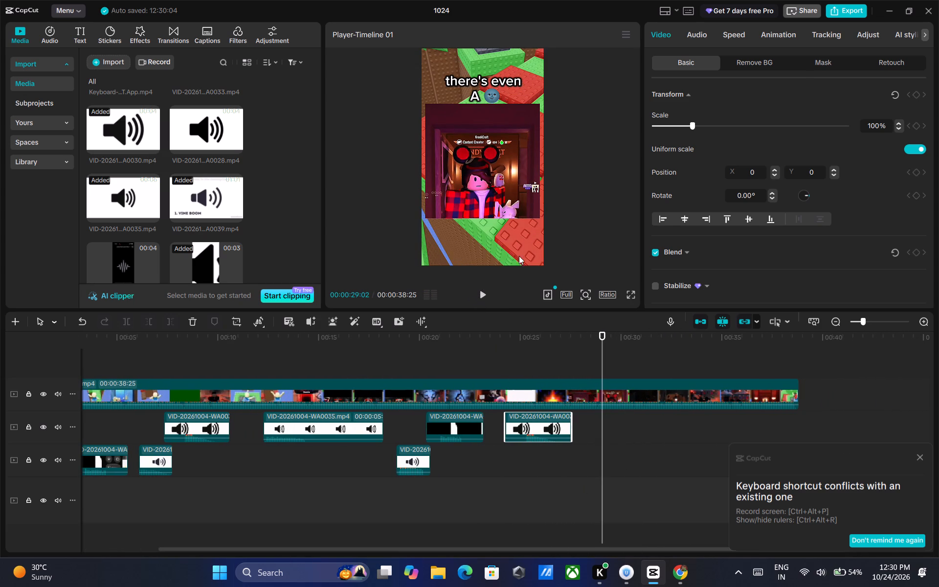
pyautogui.click(481, 293)
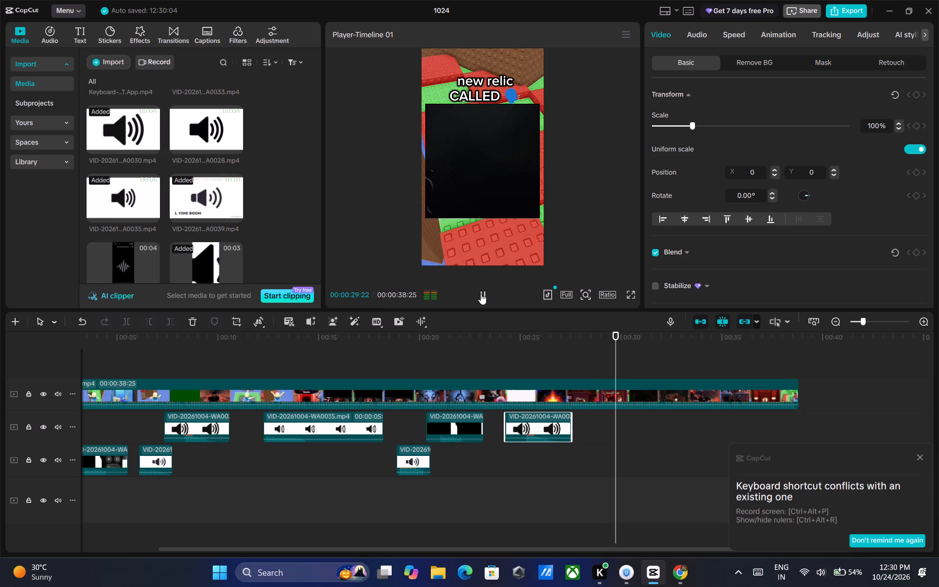
pyautogui.click(481, 293)
pyautogui.click(481, 293)
pyautogui.click(481, 293)
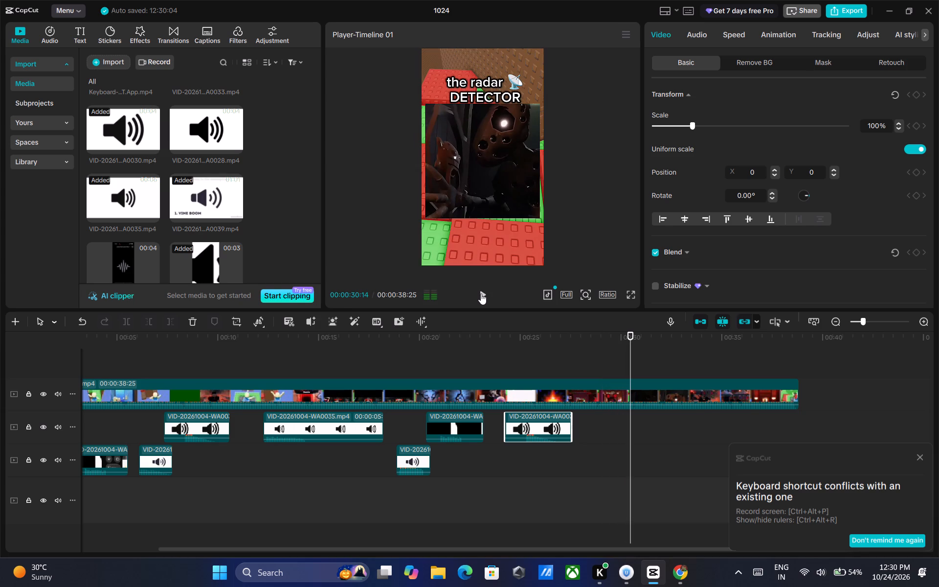
pyautogui.moveTo(631, 333); pyautogui.dragTo(604, 332)
# Add A0033.mp4 from the imported media on a new track above the main video, starting at about 00:00:21.
pyautogui.scroll(4, 112, 172)
pyautogui.scroll(1, 181, 143)
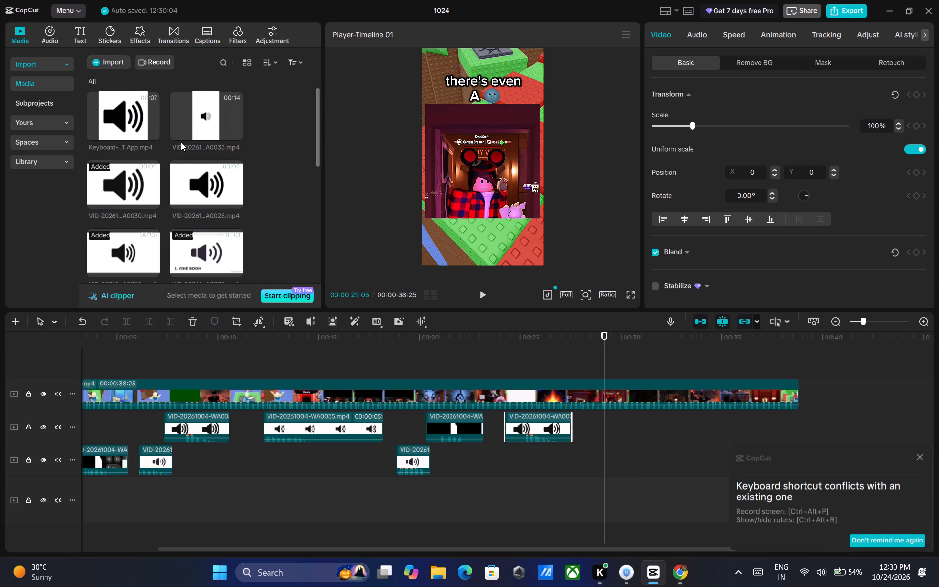
pyautogui.click(206, 114)
pyautogui.moveTo(196, 111); pyautogui.dragTo(296, 273)
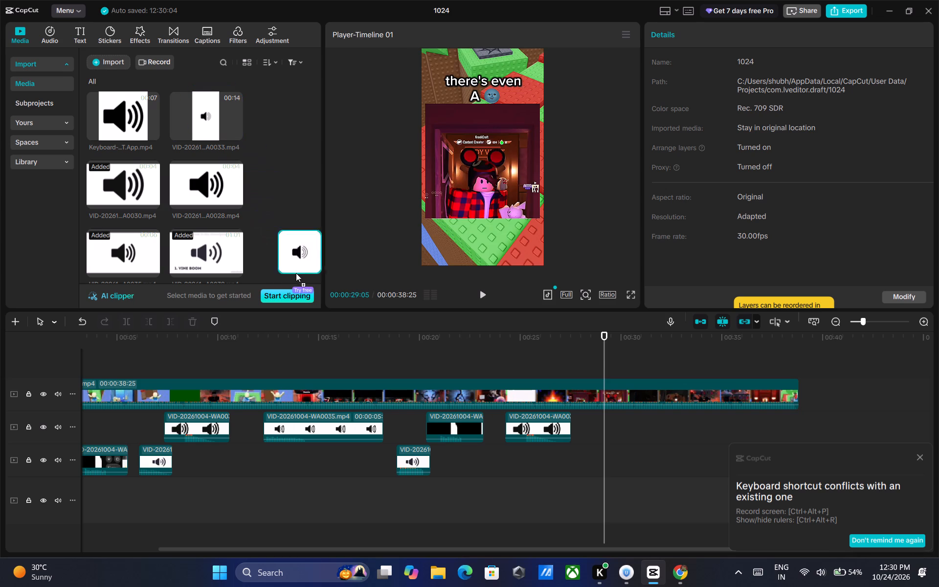
pyautogui.moveTo(296, 273); pyautogui.dragTo(442, 364)
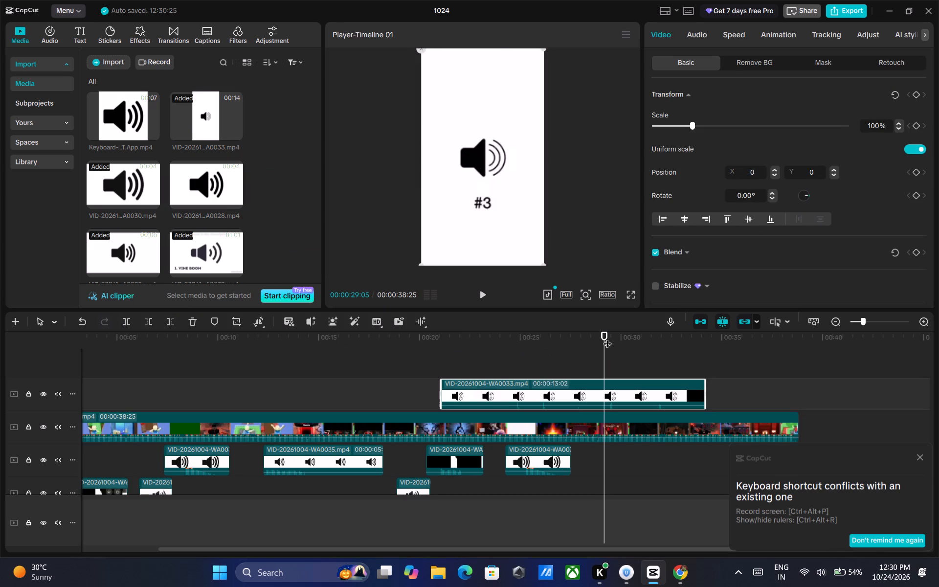
# Play through the A0033.mp4 clip's numbered pop sounds, split it at 00:00:25:10 after sound #1, and delete the part behind the split.
pyautogui.click(484, 293)
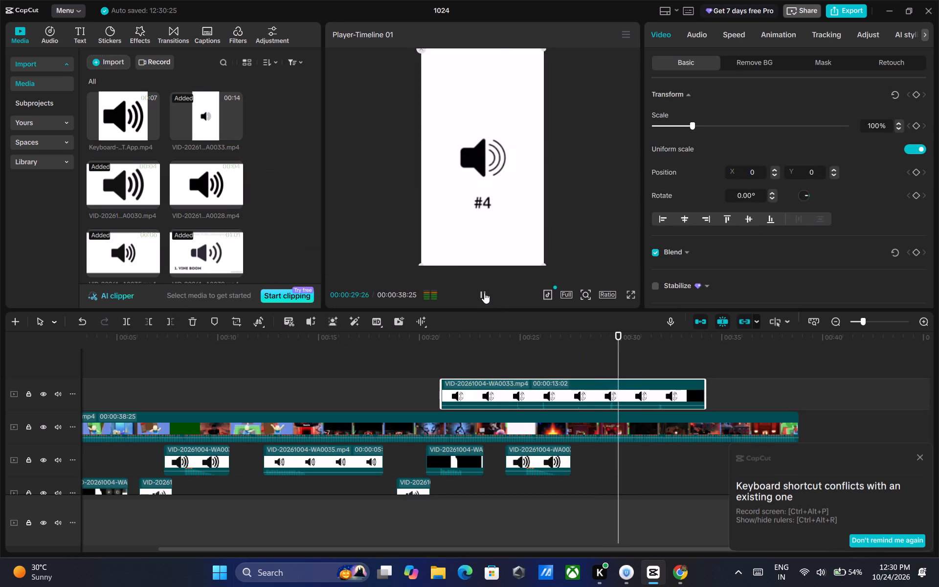
pyautogui.click(484, 293)
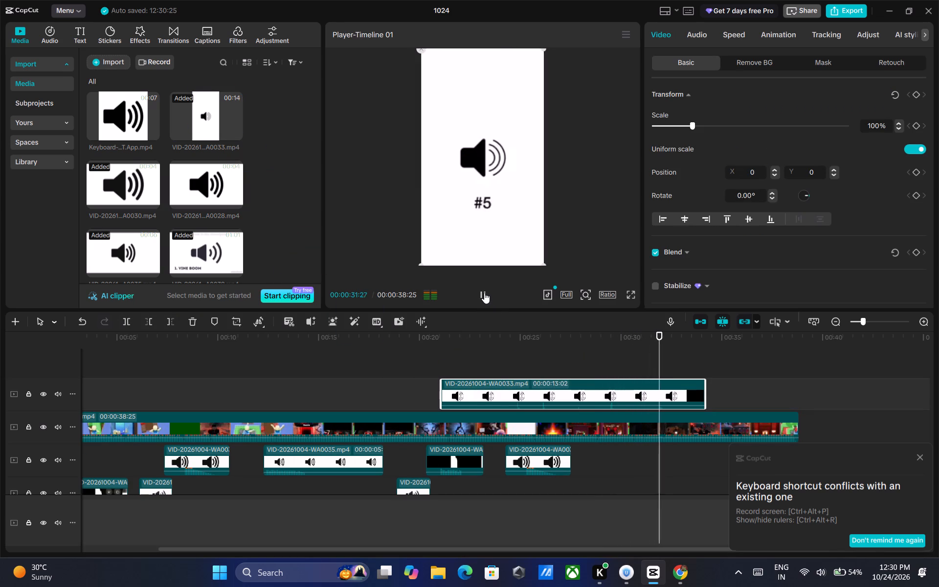
pyautogui.moveTo(659, 333); pyautogui.dragTo(436, 333)
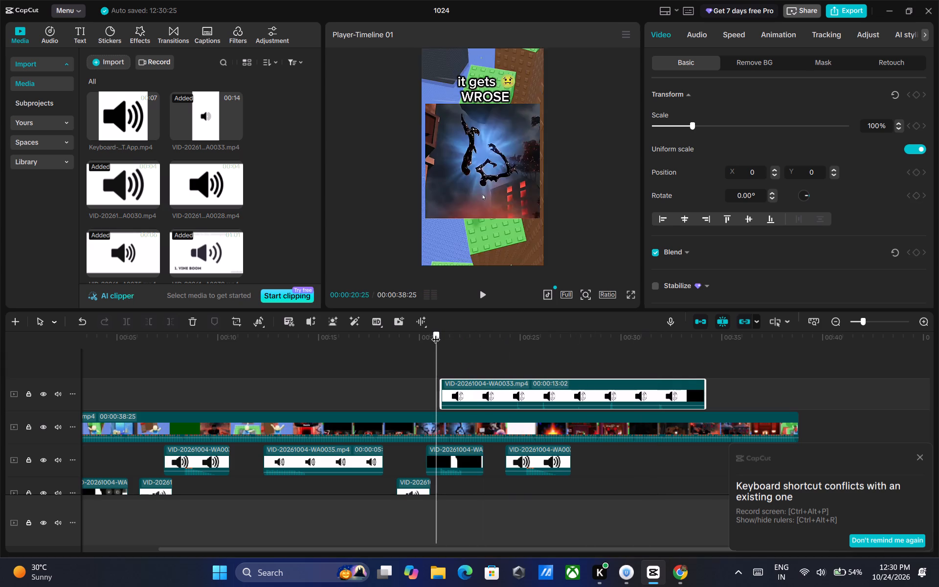
pyautogui.moveTo(436, 333); pyautogui.dragTo(439, 334)
pyautogui.click(482, 293)
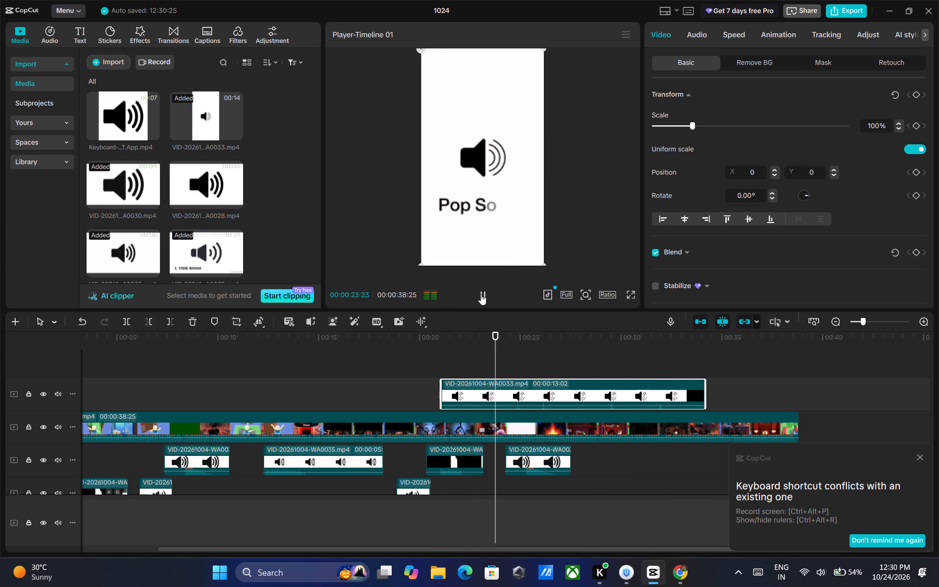
pyautogui.click(481, 294)
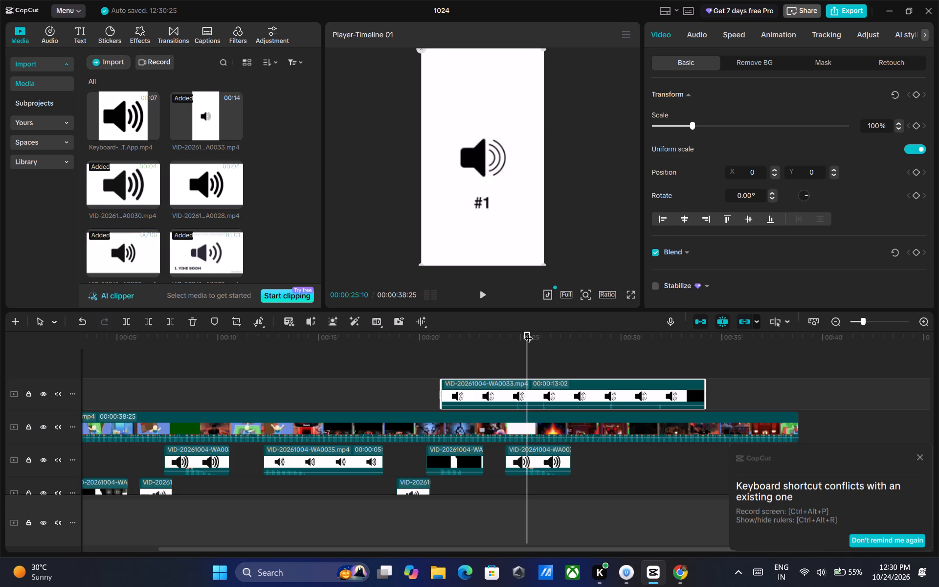
pyautogui.hotkey('ctrl', 'b')
pyautogui.press('Delete')
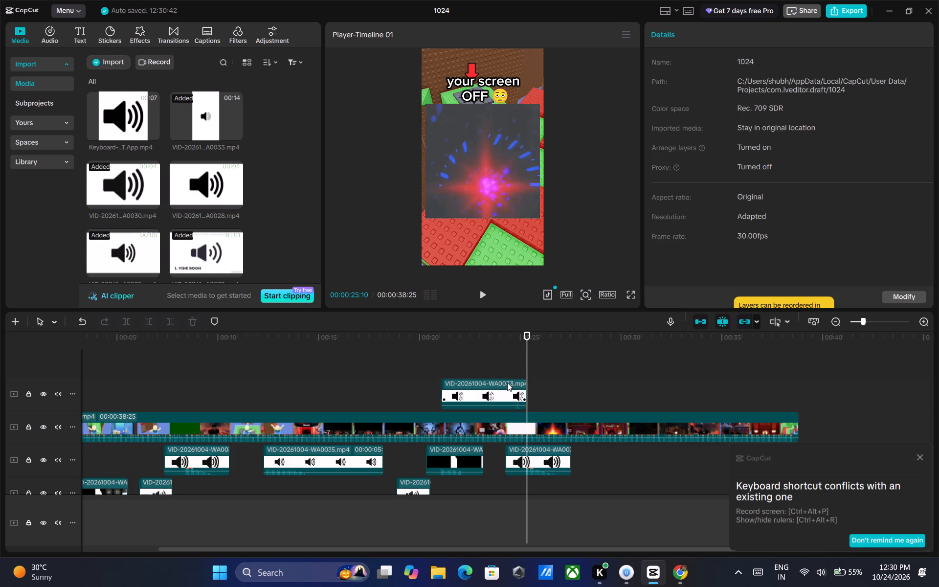
# Split the A0033.mp4 clip at 00:00:24:08 and delete the part before it, keeping only the #1 pop sound.
pyautogui.moveTo(529, 333); pyautogui.dragTo(502, 331)
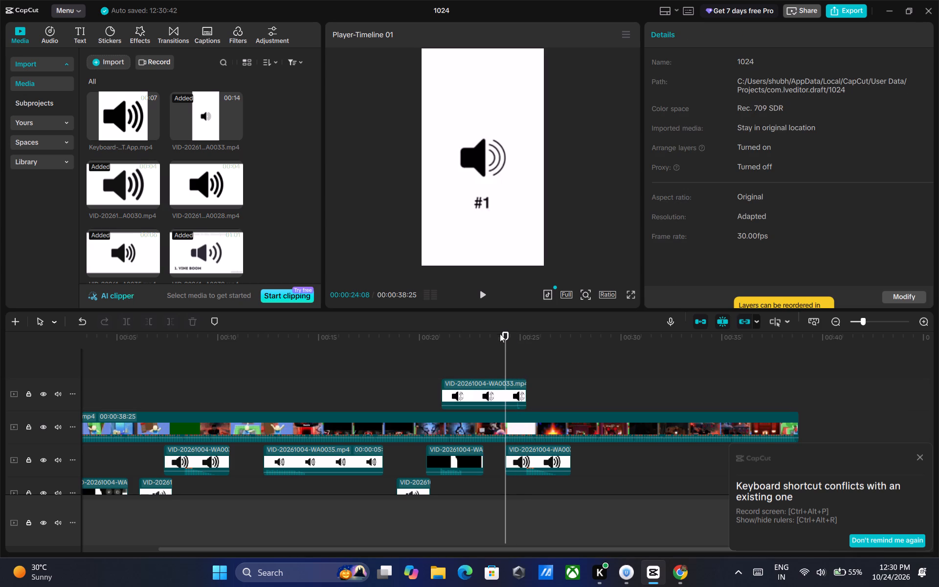
pyautogui.keyDown('ctrl'); pyautogui.click(494, 393); pyautogui.keyUp('ctrl')
pyautogui.hotkey('ctrl', 'b')
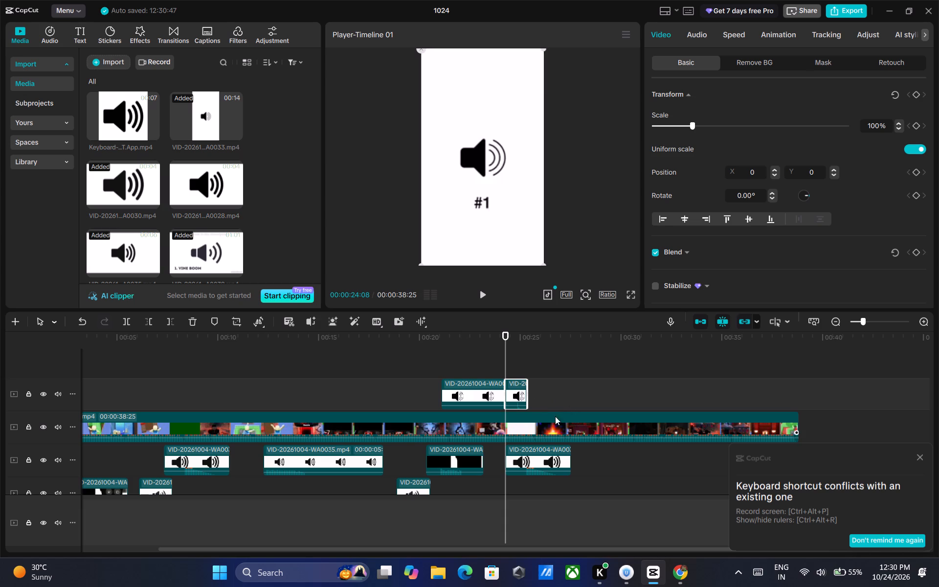
pyautogui.click(479, 384)
pyautogui.press('Delete')
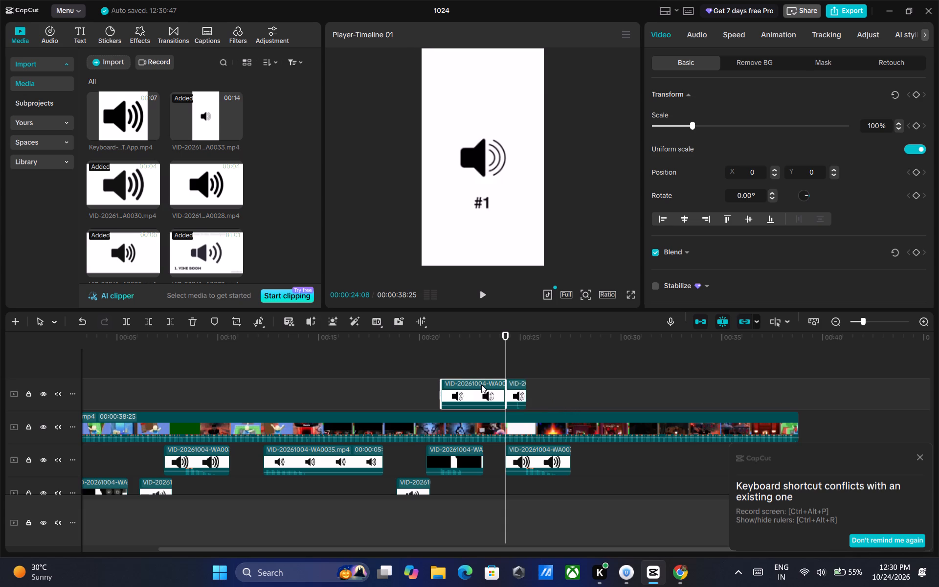
# Place the trimmed pop sound on the upper sound-effect track at about 00:00:29:02 and set its volume to 7.4 dB.
pyautogui.moveTo(512, 390); pyautogui.dragTo(595, 452)
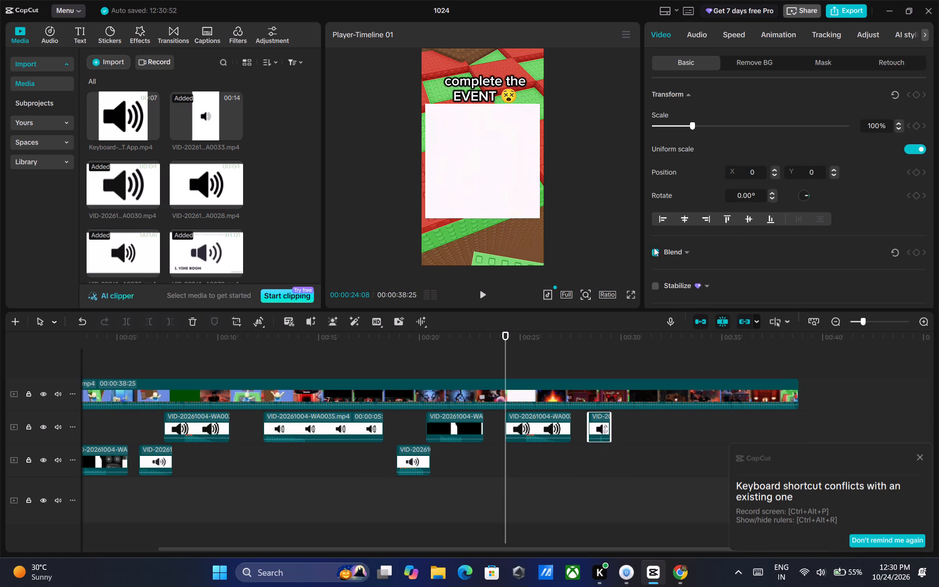
pyautogui.click(702, 33)
pyautogui.moveTo(797, 125); pyautogui.dragTo(814, 129)
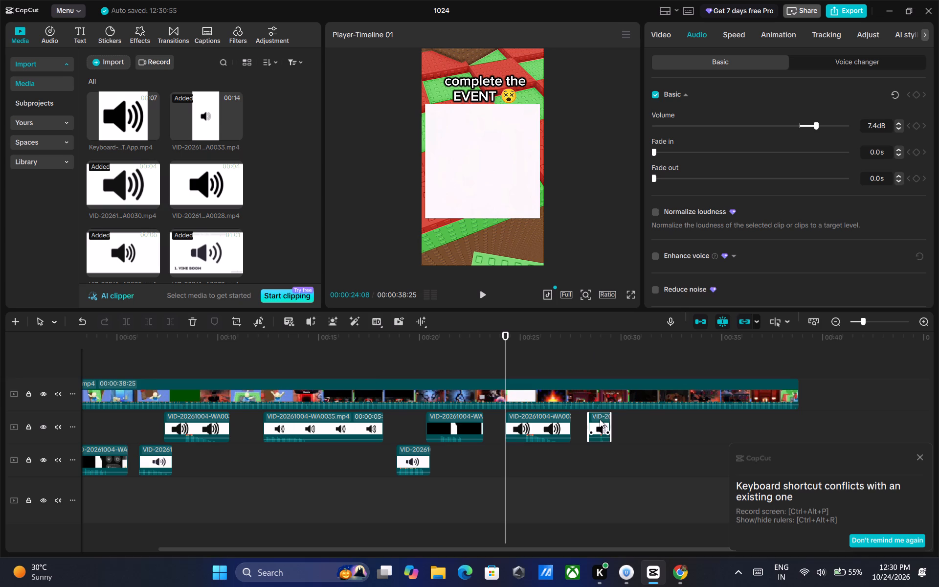
pyautogui.moveTo(600, 419); pyautogui.dragTo(613, 418)
# Play the pop sound against the video from 00:00:29:02 and set its volume to 9.8 dB.
pyautogui.moveTo(504, 334); pyautogui.dragTo(506, 334)
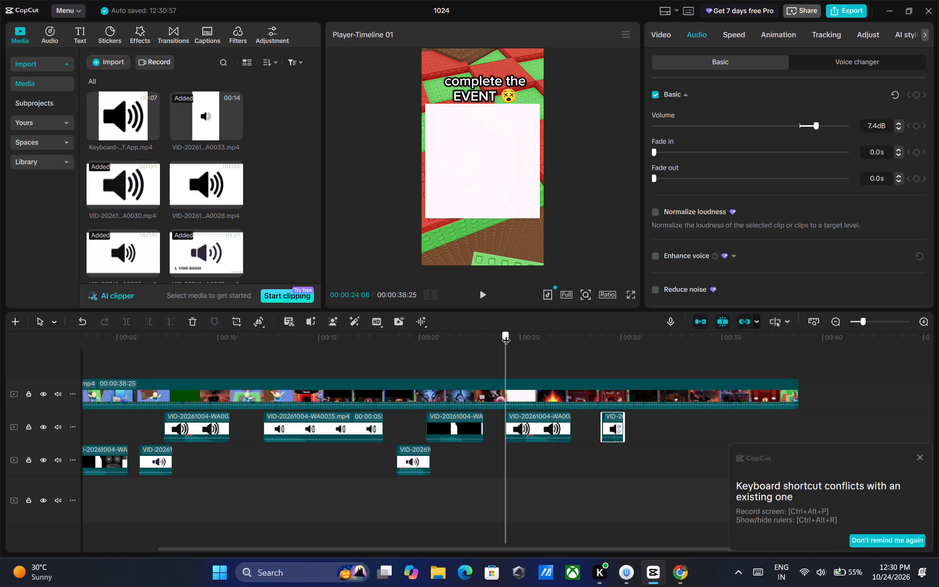
pyautogui.moveTo(506, 334); pyautogui.dragTo(559, 340)
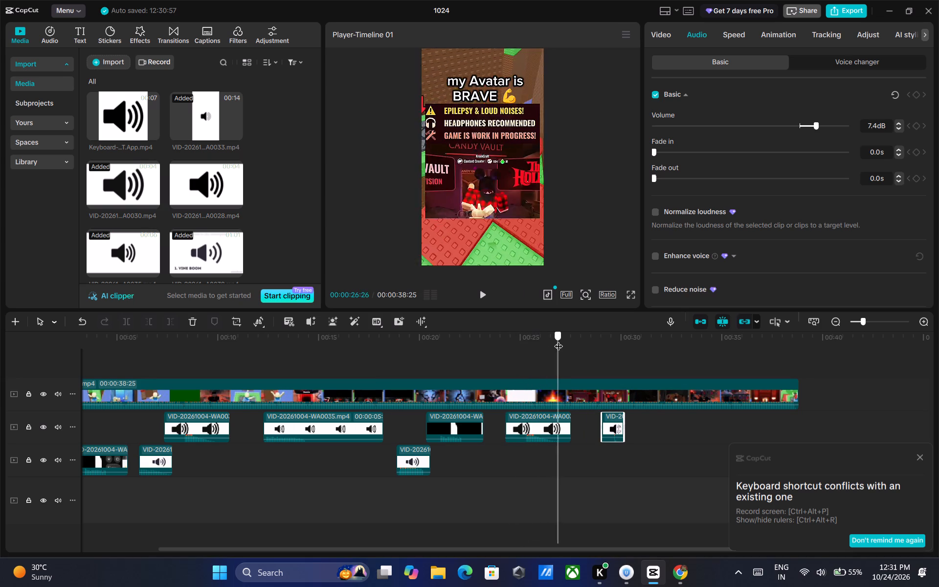
pyautogui.moveTo(559, 340); pyautogui.dragTo(582, 341)
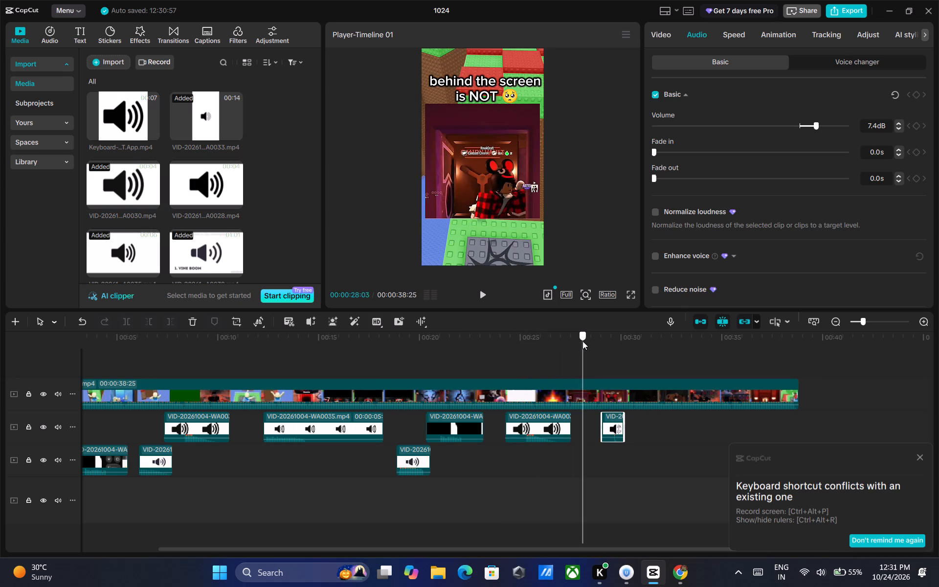
pyautogui.moveTo(582, 341); pyautogui.dragTo(601, 341)
pyautogui.click(481, 295)
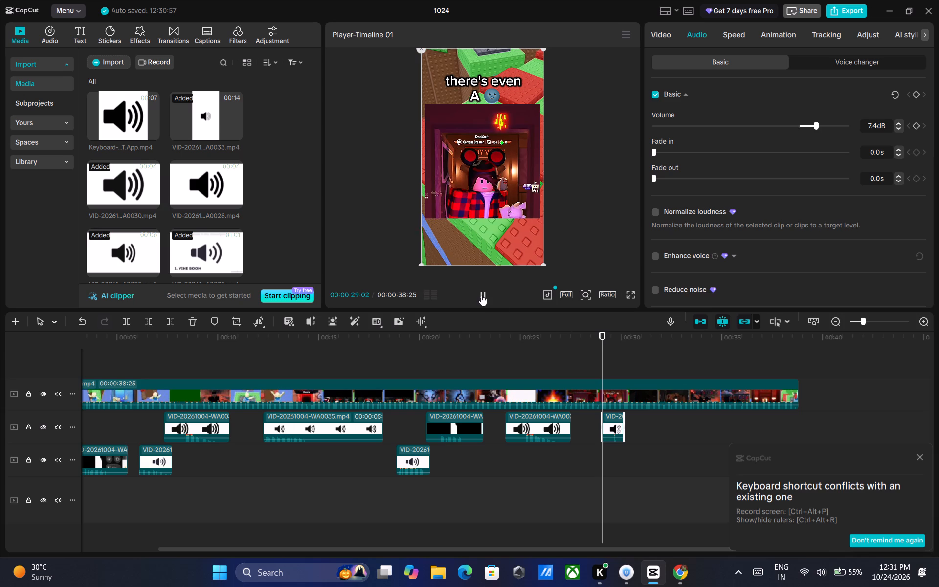
pyautogui.click(481, 295)
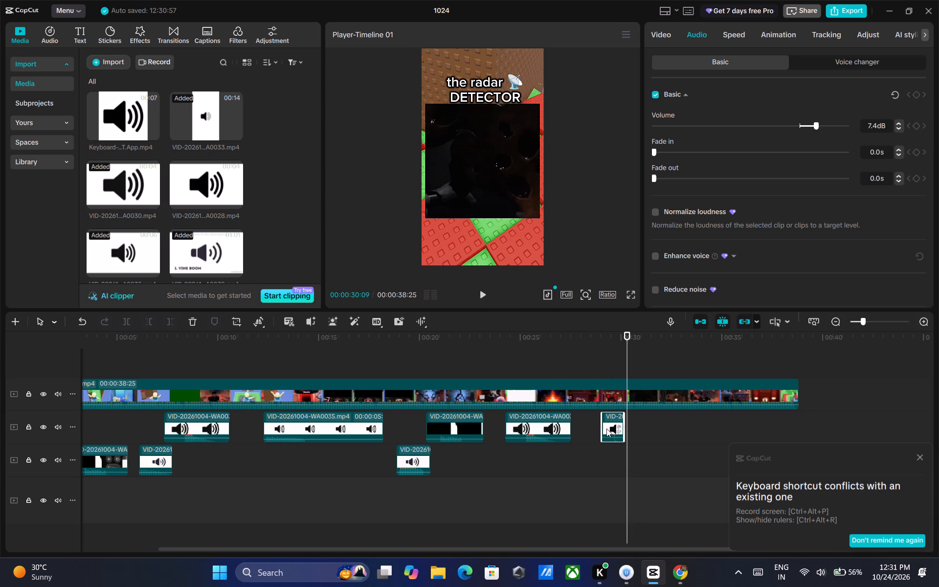
pyautogui.click(816, 127)
# Play on to the Halloween scene and place the A0028.mp4 sound effect on the upper sound-effect track at 00:00:32:27.
pyautogui.click(478, 290)
pyautogui.click(479, 290)
pyautogui.click(479, 290)
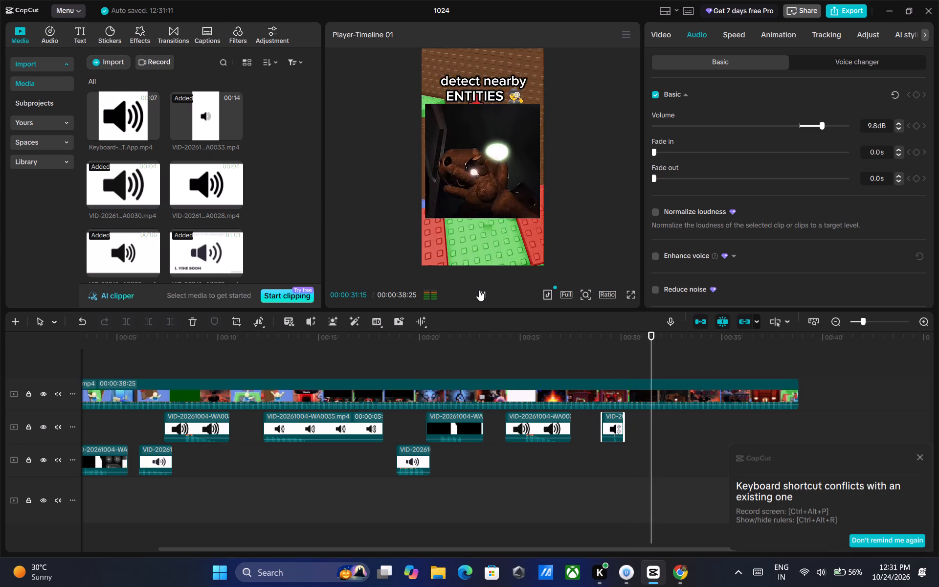
pyautogui.click(479, 290)
pyautogui.click(479, 290)
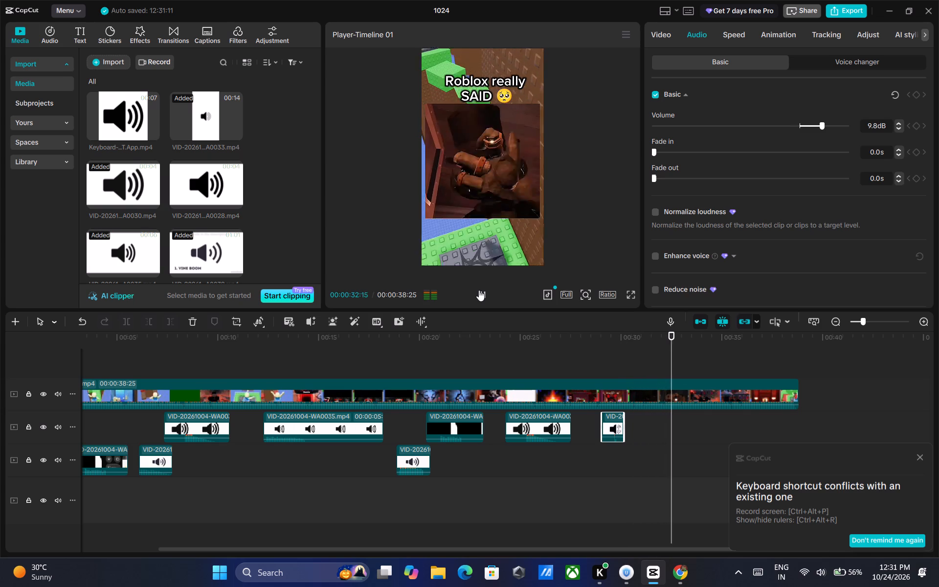
pyautogui.click(479, 290)
pyautogui.click(479, 290)
pyautogui.click(479, 290)
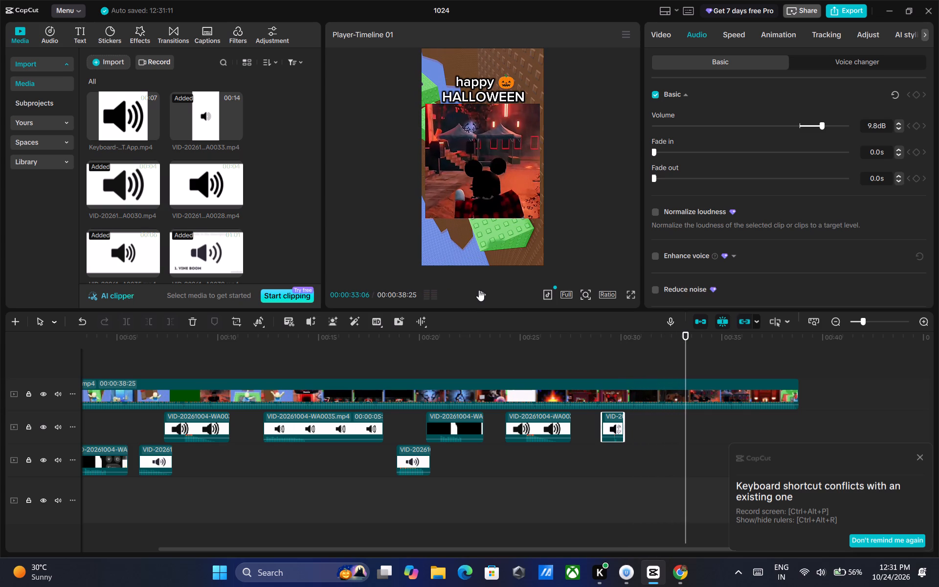
pyautogui.click(683, 333)
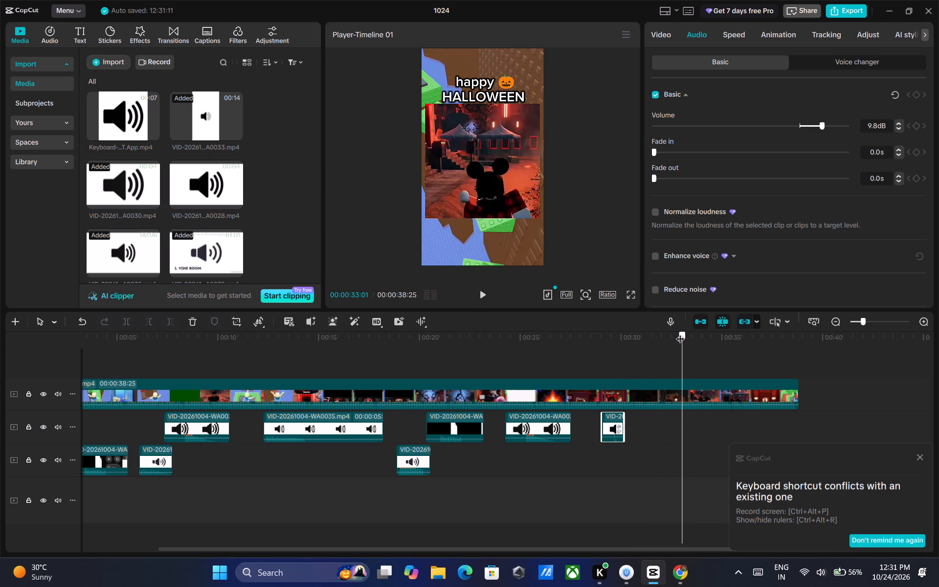
pyautogui.click(192, 184)
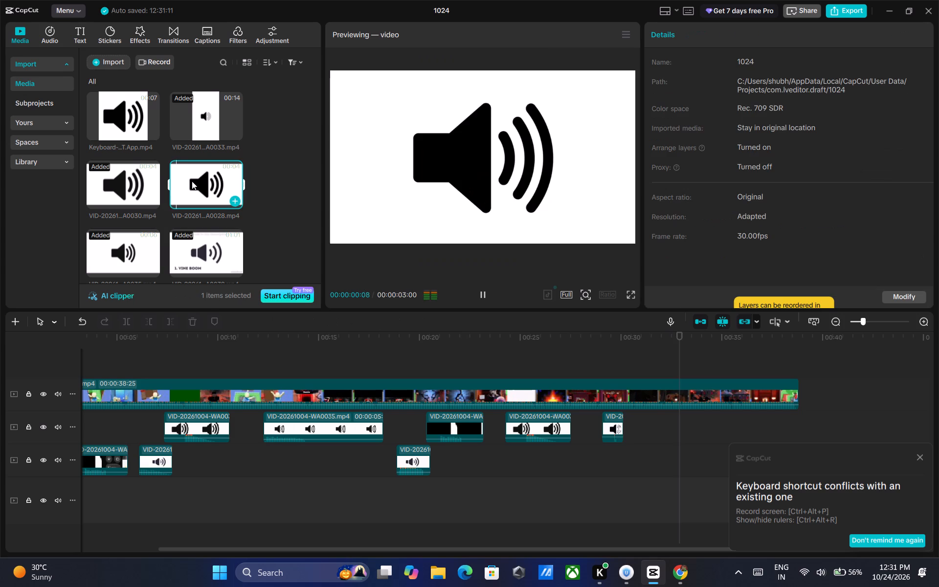
pyautogui.moveTo(201, 181); pyautogui.dragTo(655, 427)
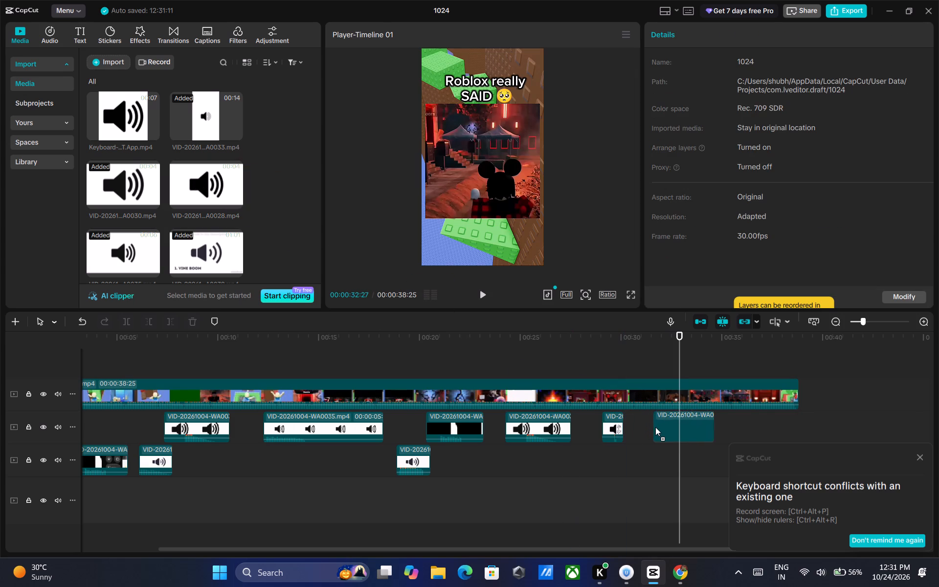
pyautogui.moveTo(655, 427); pyautogui.dragTo(661, 427)
pyautogui.moveTo(689, 420); pyautogui.dragTo(705, 420)
# Set the new A0028.mp4 sound's volume to -5.0 dB and play it against the video.
pyautogui.click(697, 34)
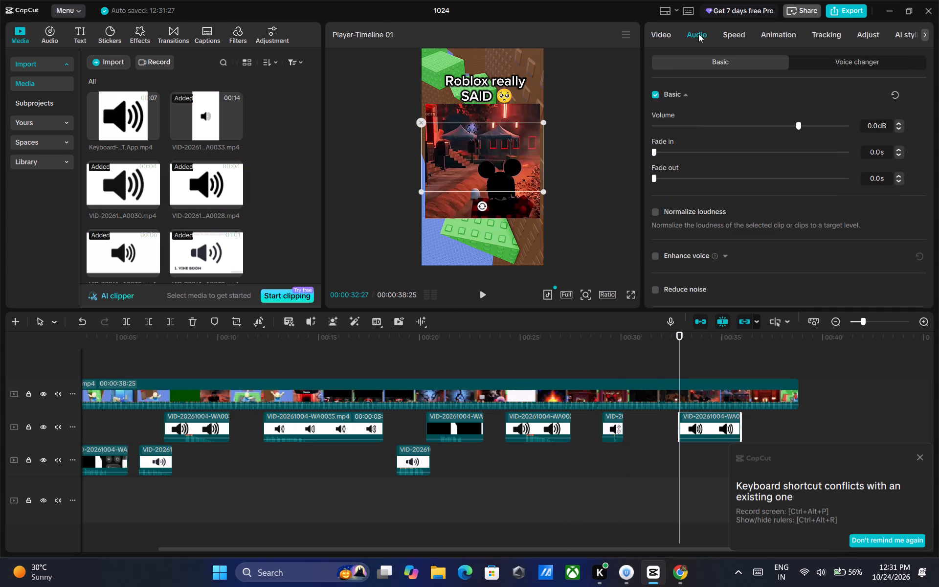
pyautogui.moveTo(798, 125); pyautogui.dragTo(787, 125)
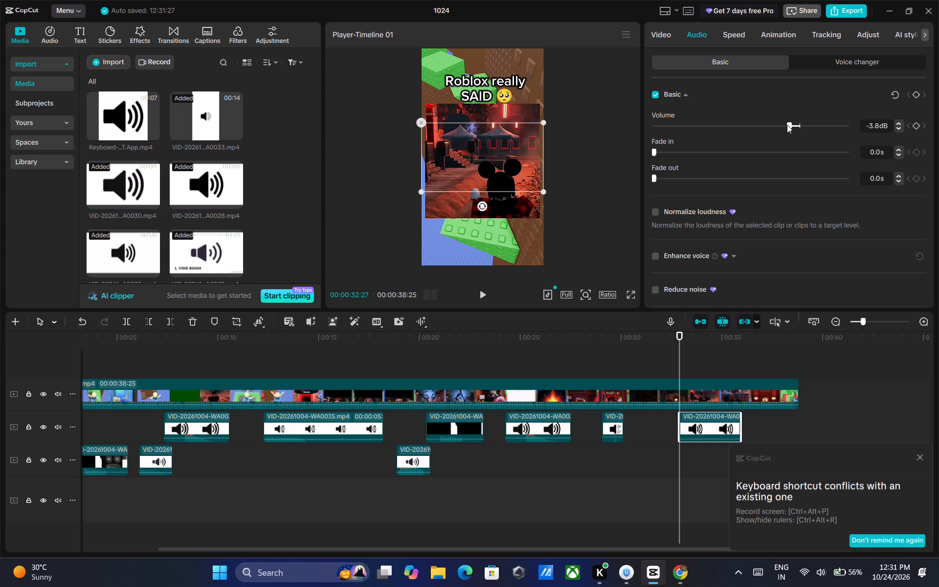
pyautogui.moveTo(787, 125); pyautogui.dragTo(784, 125)
pyautogui.click(483, 296)
pyautogui.click(483, 296)
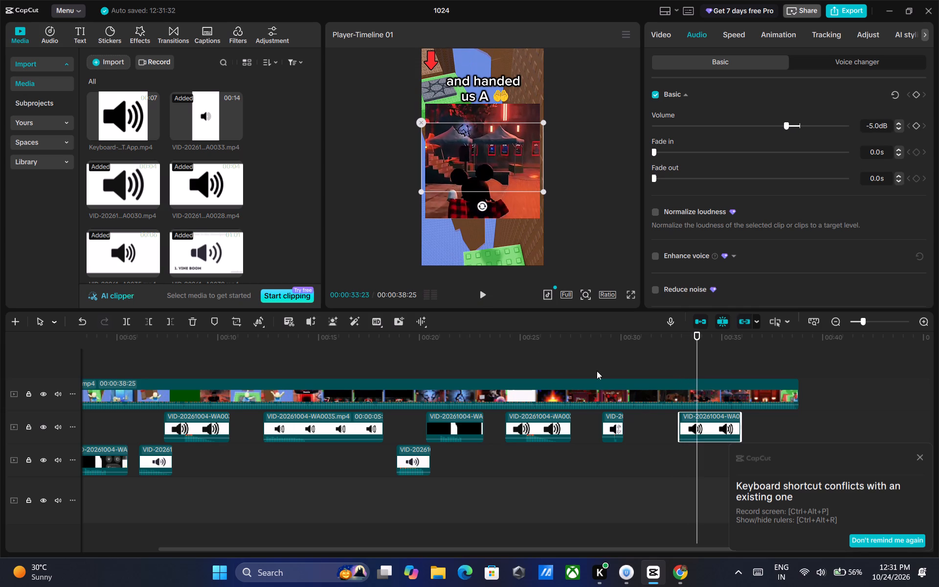
pyautogui.click(482, 292)
pyautogui.click(482, 292)
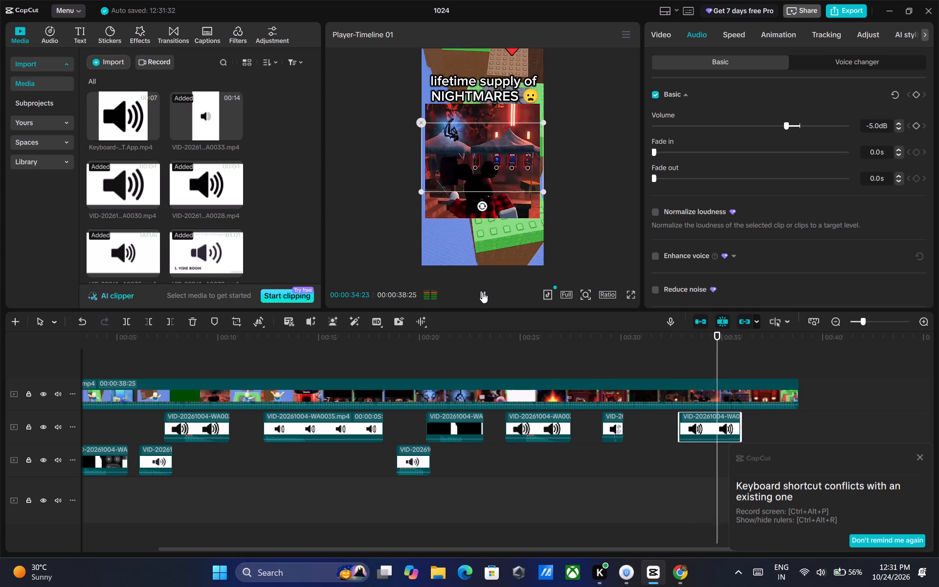
pyautogui.click(482, 292)
pyautogui.click(483, 298)
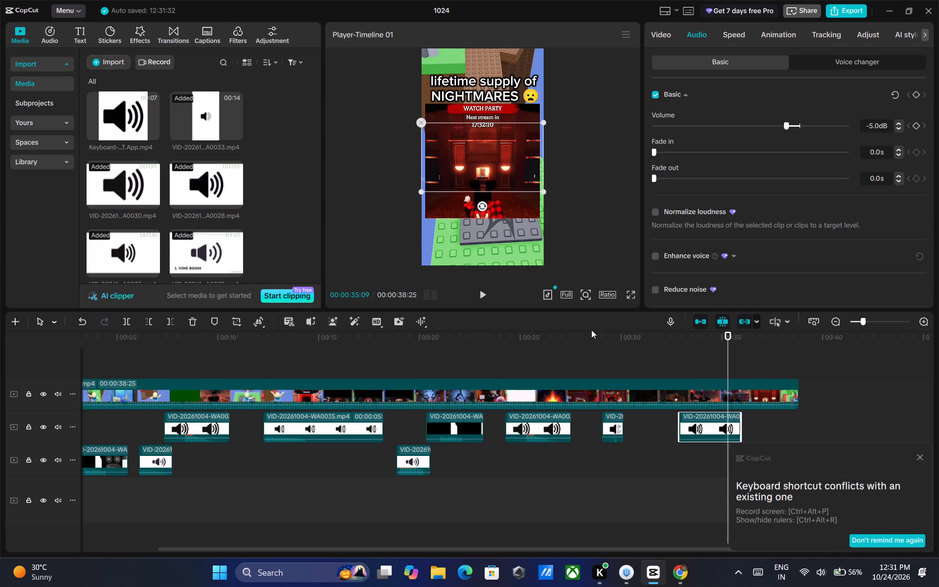
# Copy the lower-track sound clip that spans 00:00:03:21 and paste it on the same track at 00:00:34:14.
pyautogui.scroll(-3, 200, 211)
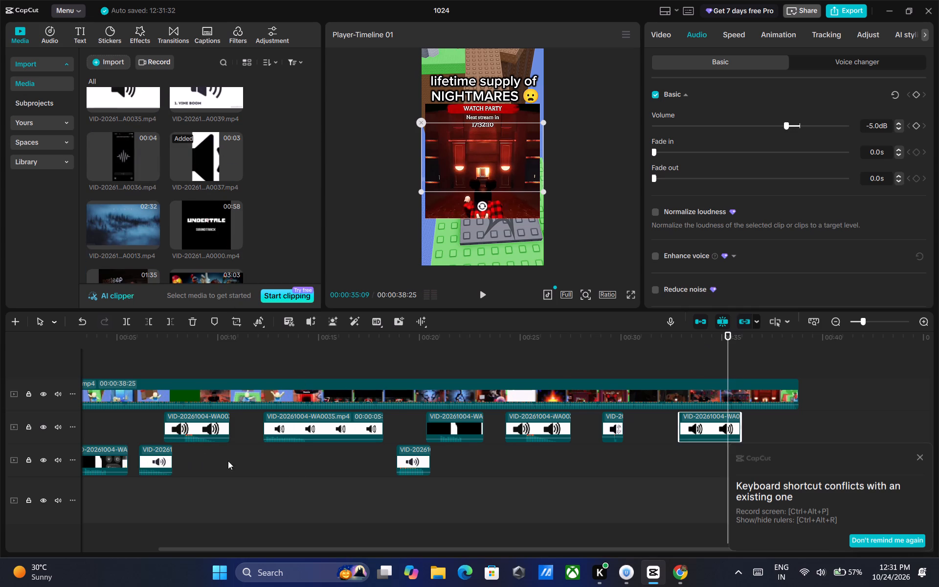
pyautogui.moveTo(728, 335); pyautogui.dragTo(537, 333)
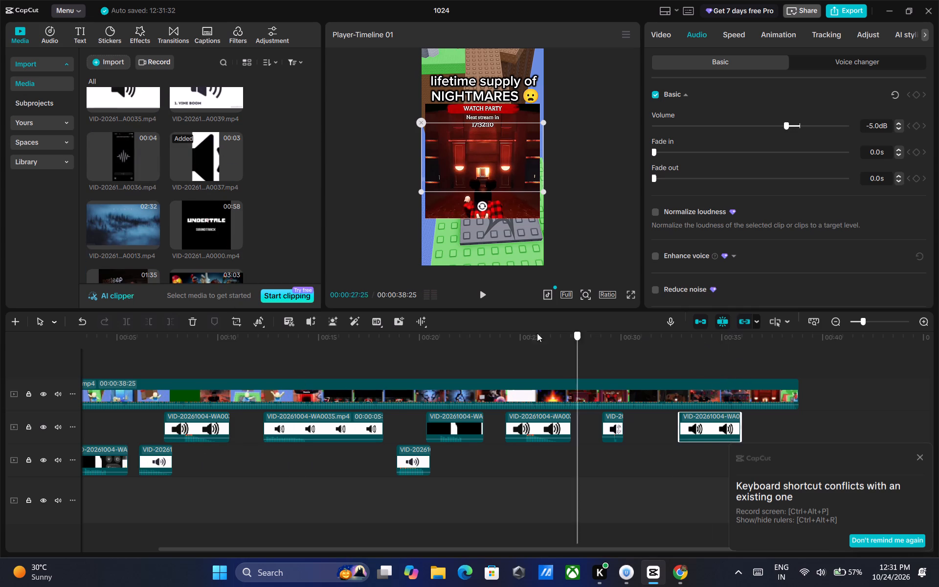
pyautogui.moveTo(537, 333); pyautogui.dragTo(143, 341)
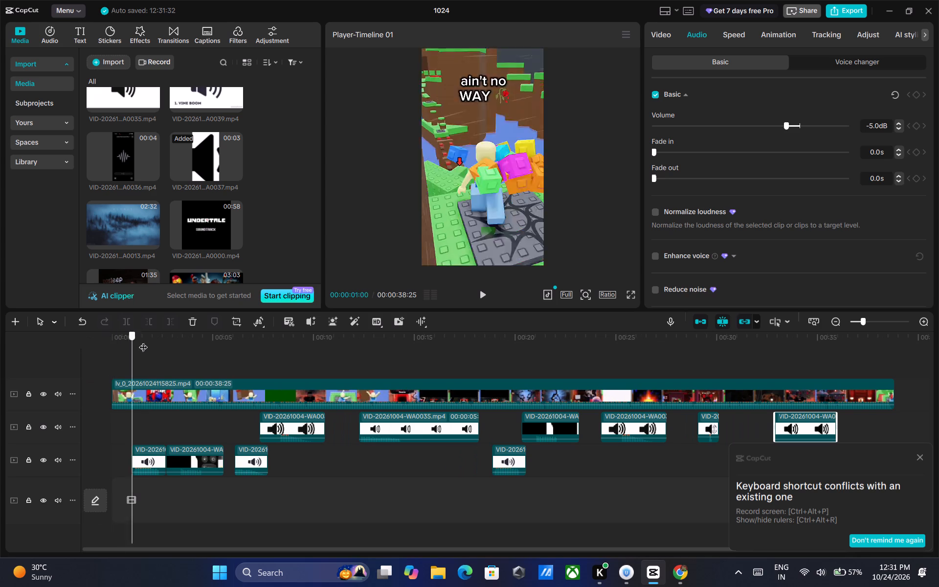
pyautogui.moveTo(143, 341); pyautogui.dragTo(186, 343)
pyautogui.rightClick(197, 466)
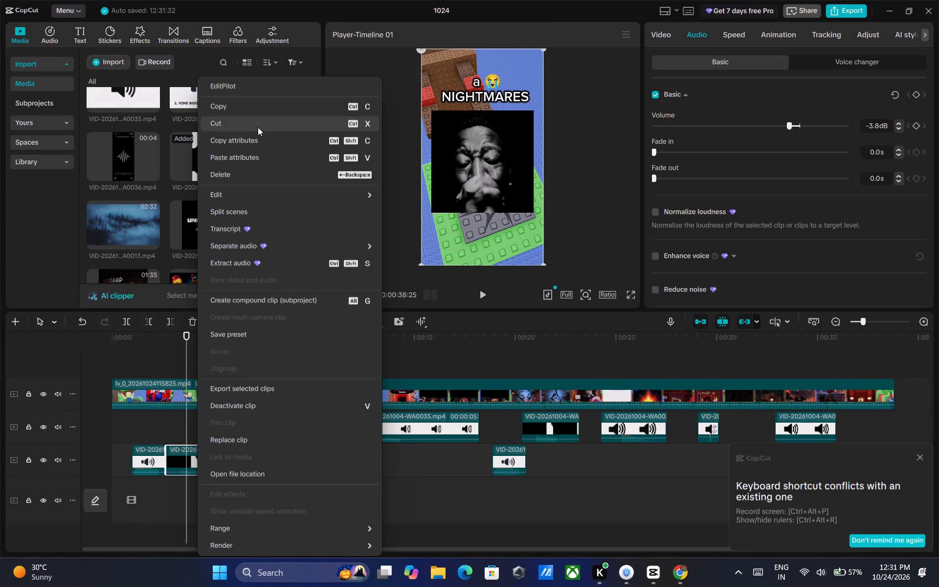
pyautogui.click(258, 110)
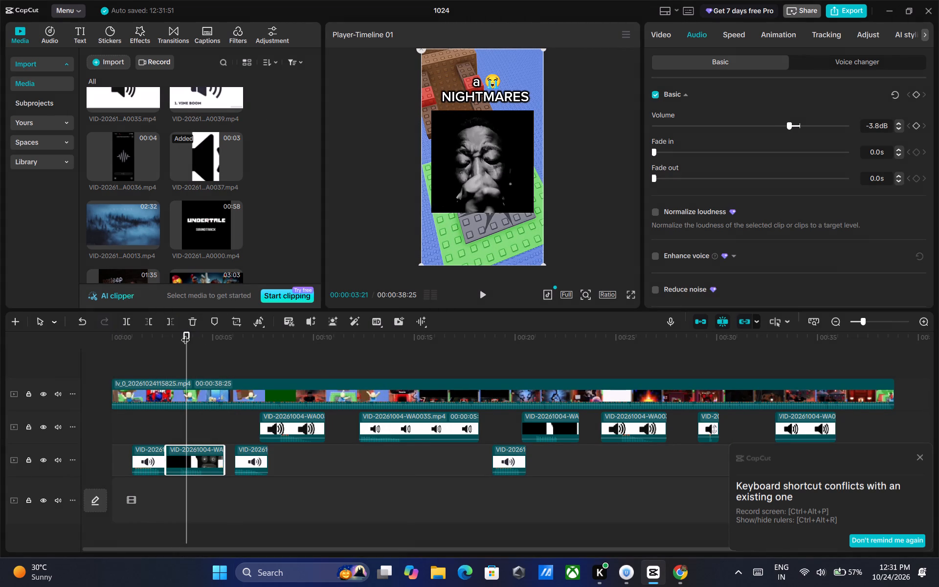
pyautogui.moveTo(185, 334); pyautogui.dragTo(674, 364)
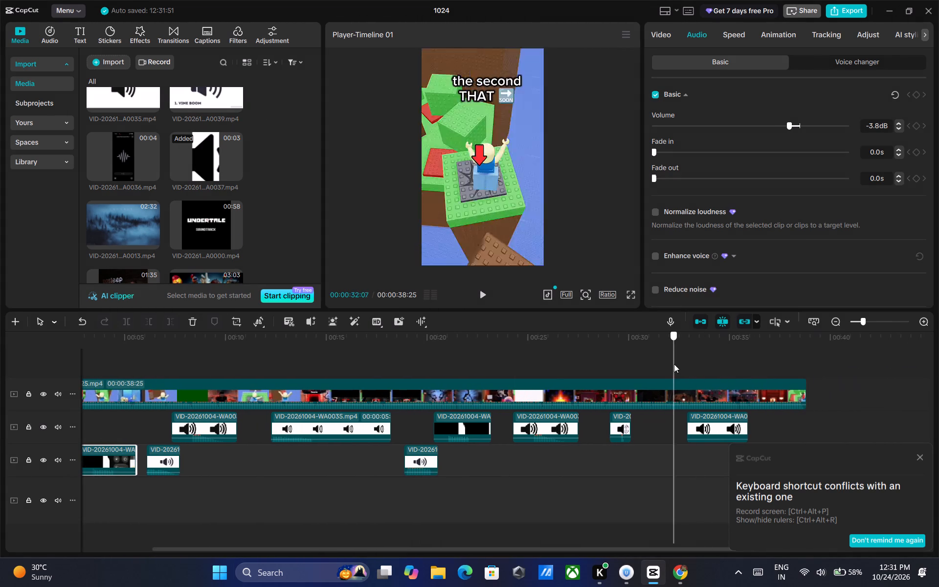
pyautogui.moveTo(674, 364); pyautogui.dragTo(737, 369)
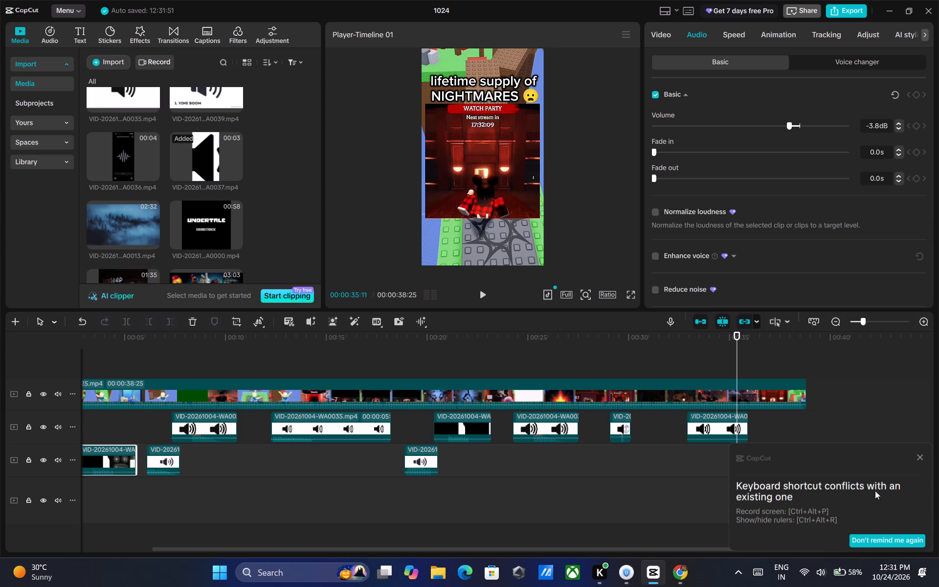
pyautogui.click(921, 457)
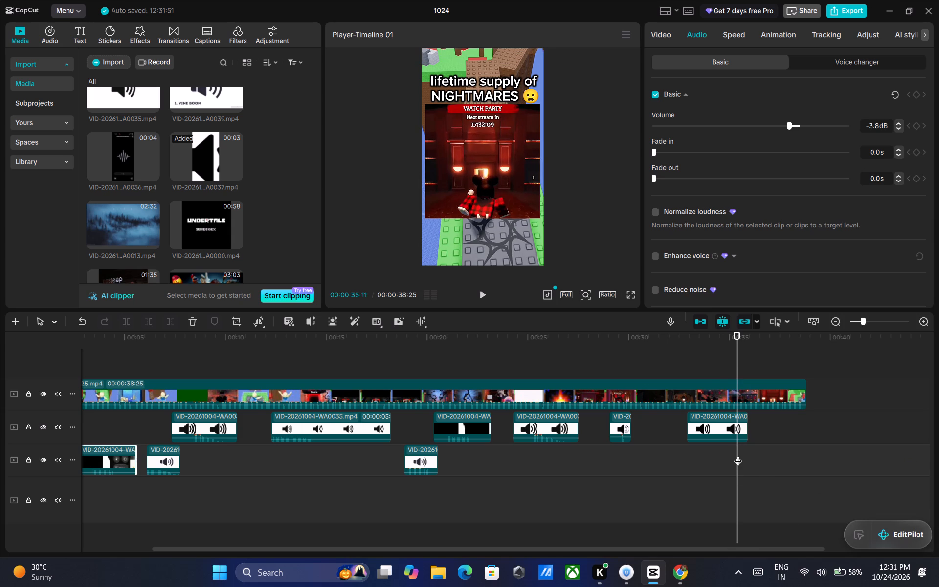
pyautogui.moveTo(737, 335); pyautogui.dragTo(733, 334)
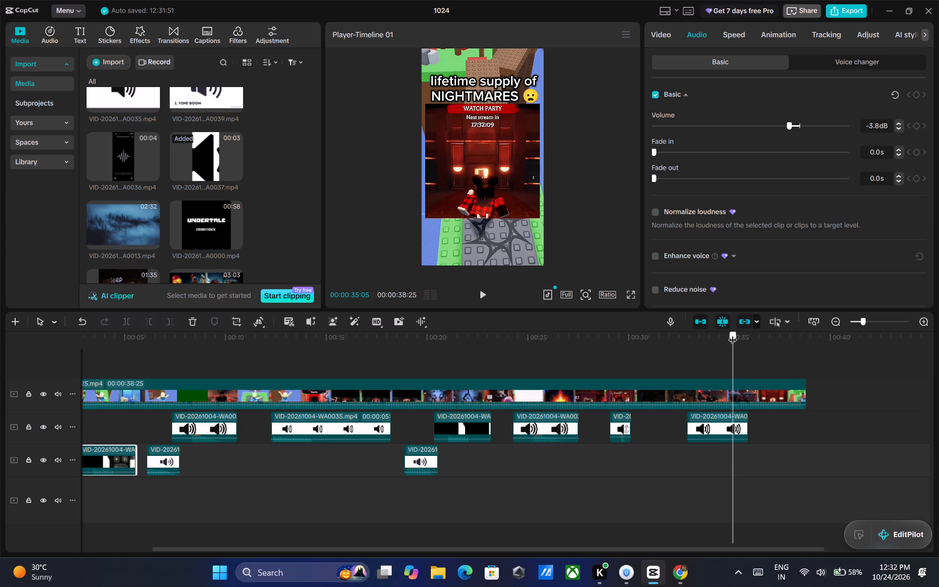
pyautogui.moveTo(733, 334); pyautogui.dragTo(725, 334)
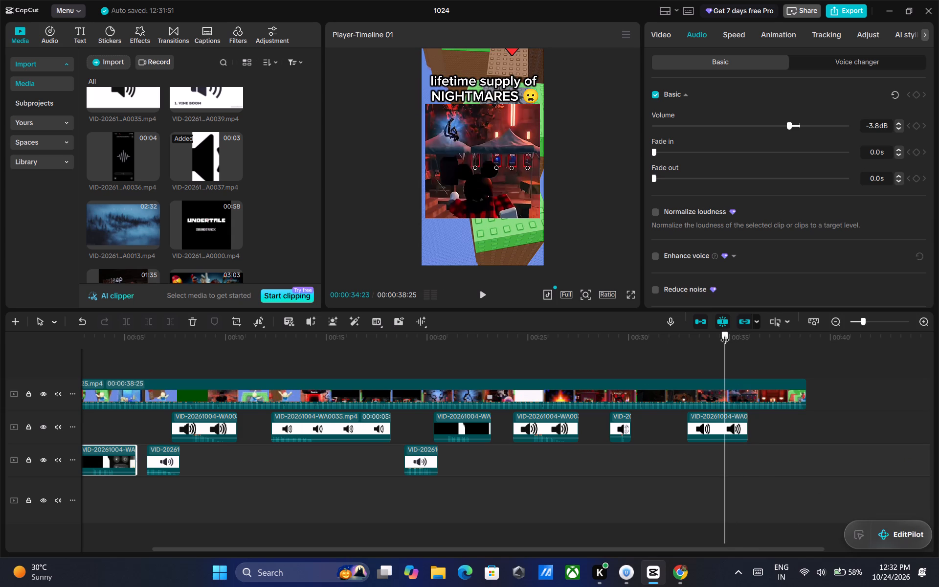
pyautogui.moveTo(725, 334); pyautogui.dragTo(719, 336)
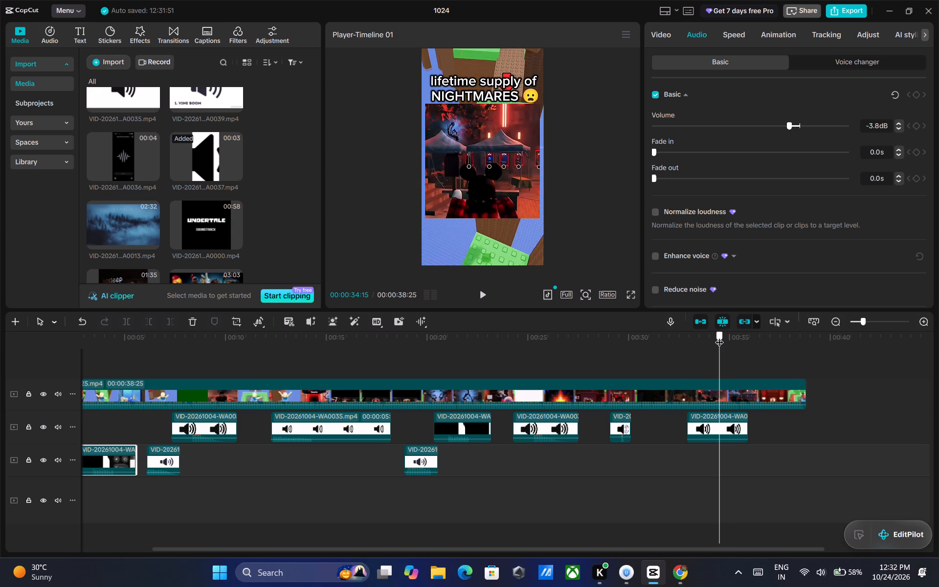
pyautogui.moveTo(719, 336); pyautogui.dragTo(711, 339)
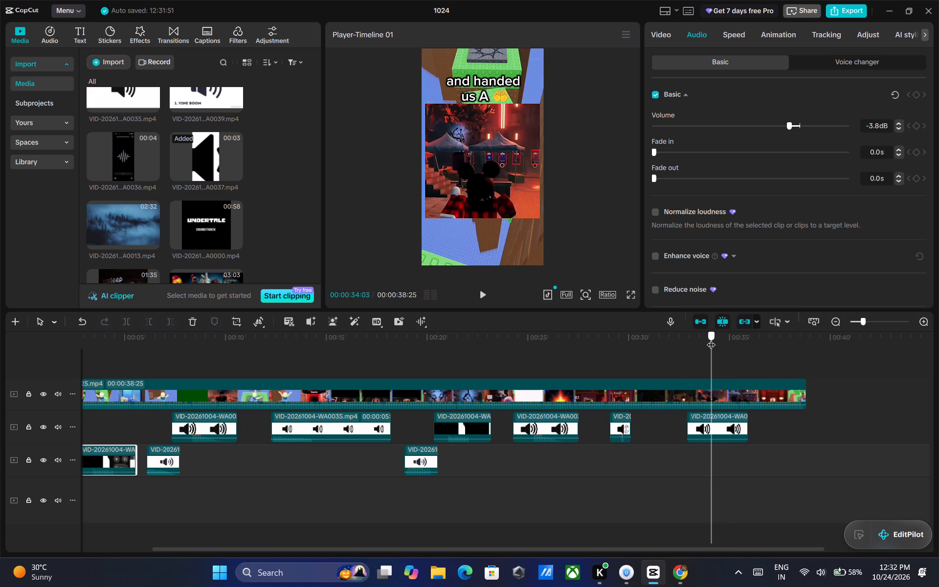
pyautogui.moveTo(711, 339); pyautogui.dragTo(719, 343)
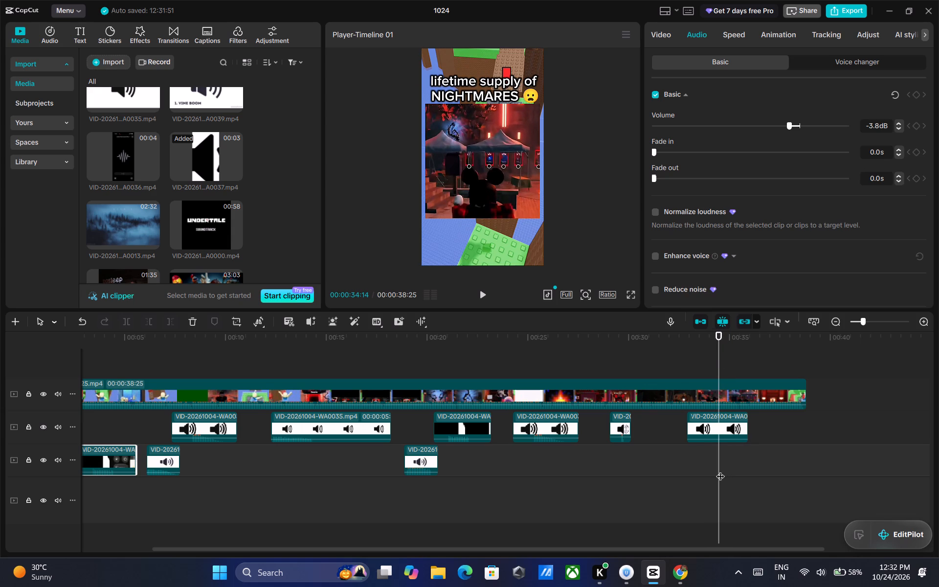
pyautogui.rightClick(720, 470)
pyautogui.click(752, 511)
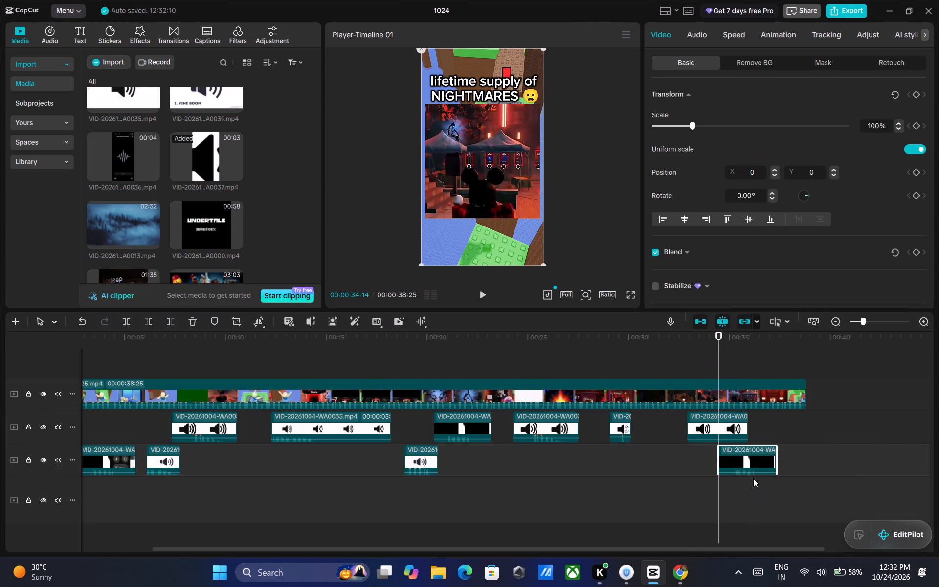
# Play the pasted sound clip against the Watch Party image change and shift it about a quarter second earlier.
pyautogui.click(481, 295)
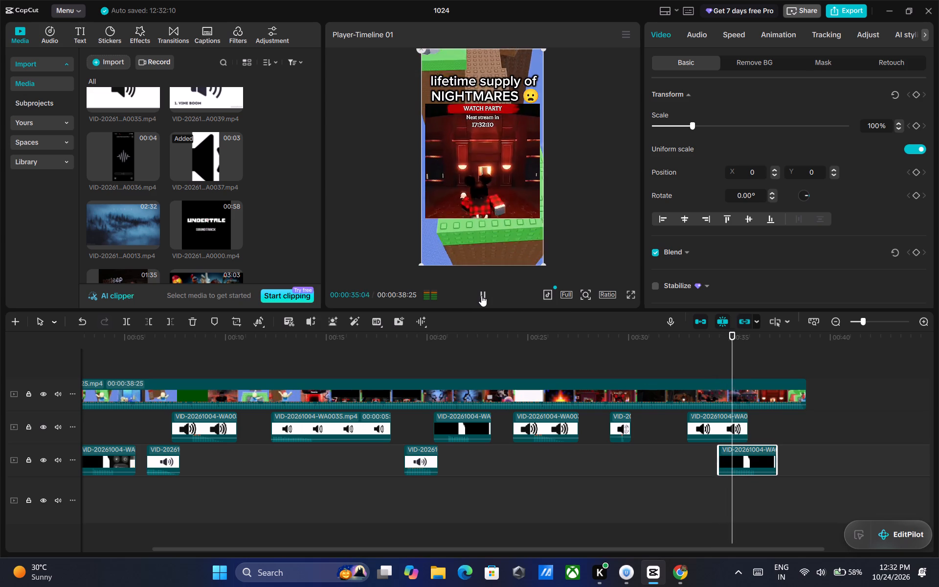
pyautogui.click(481, 295)
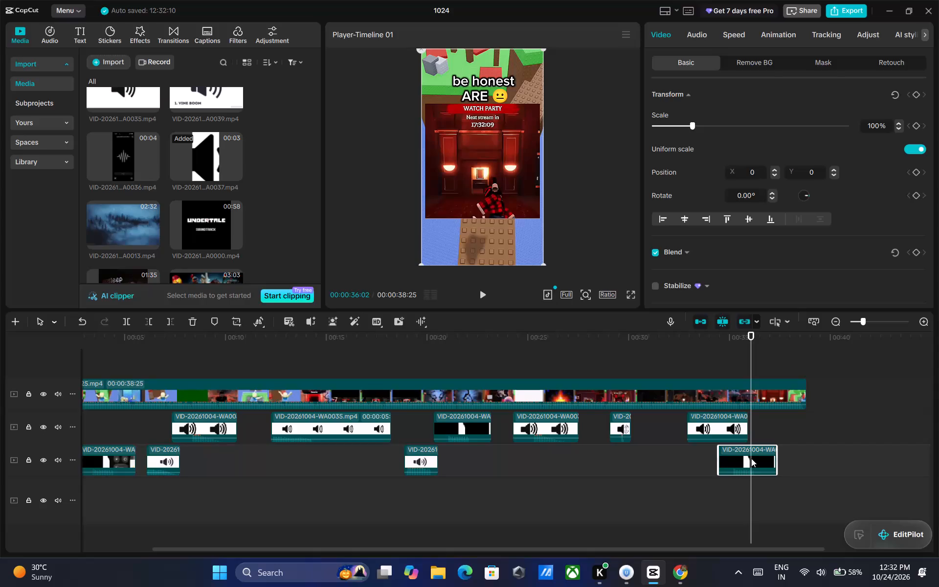
pyautogui.moveTo(751, 458); pyautogui.dragTo(746, 458)
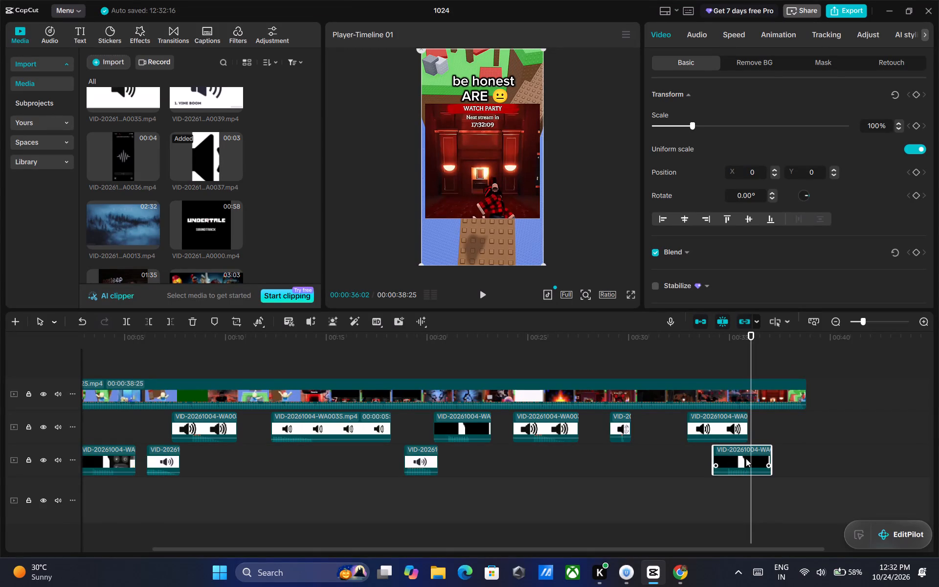
# Play on to the crying-face image and place the camera-flash sound A0036.mp4 on the upper sound-effect track at about 00:00:37.
pyautogui.click(481, 294)
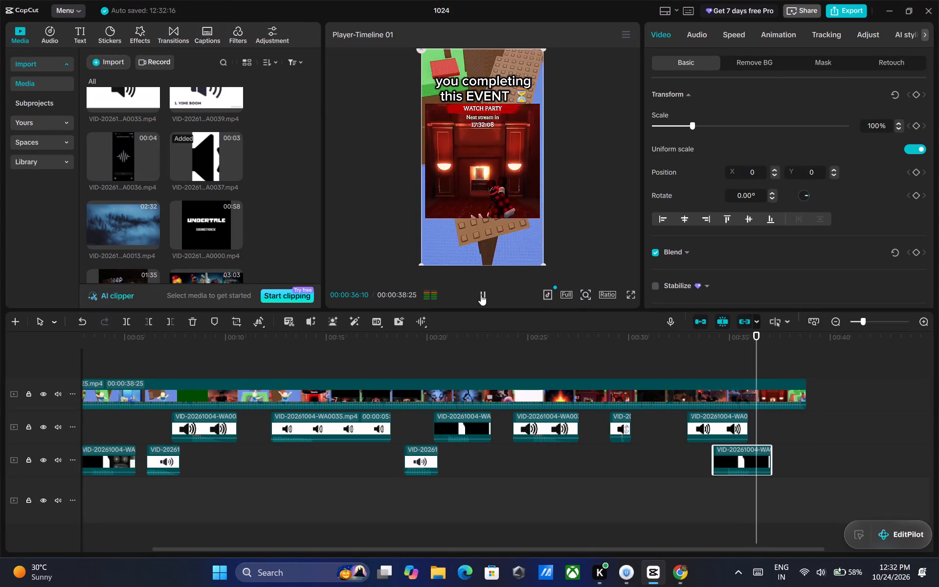
pyautogui.doubleClick(481, 294)
pyautogui.tripleClick(481, 294)
pyautogui.tripleClick(481, 295)
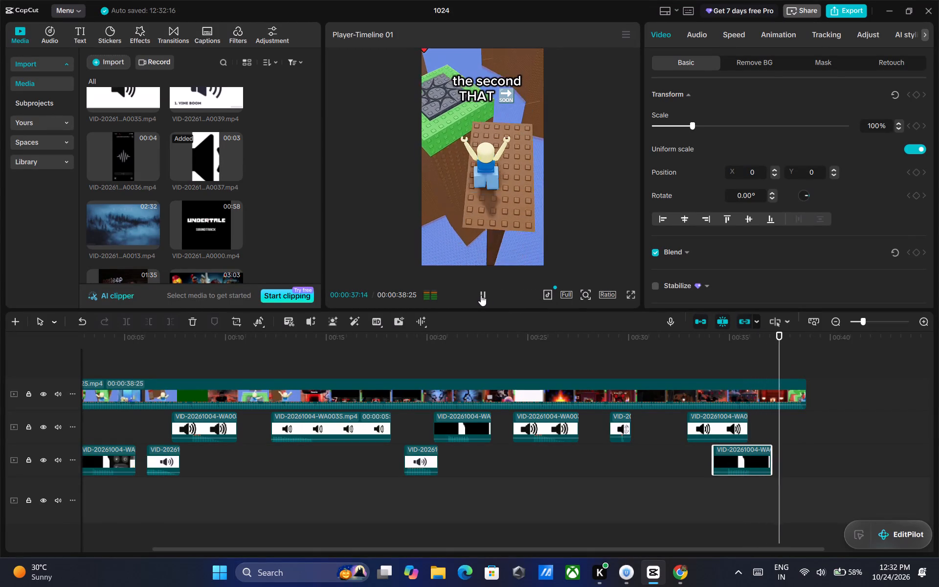
pyautogui.tripleClick(482, 296)
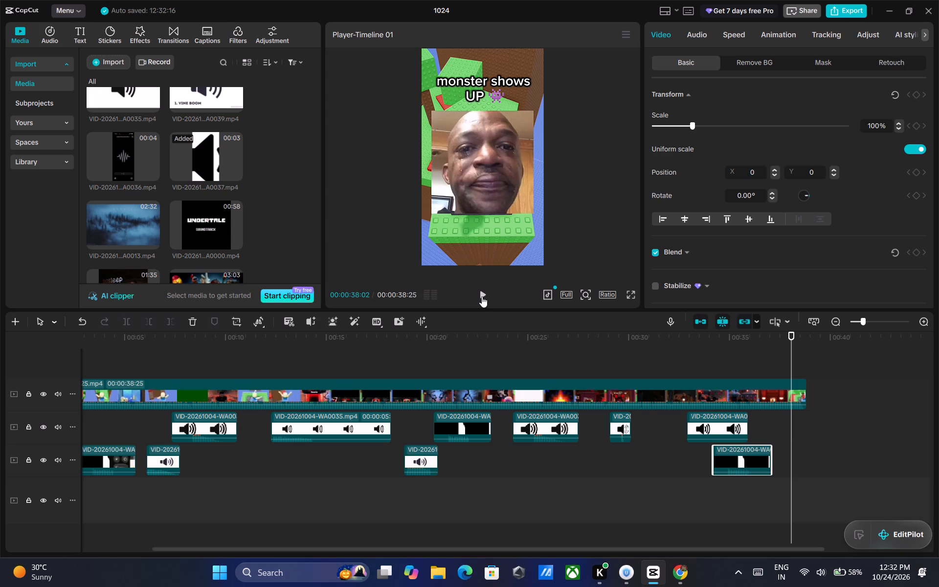
pyautogui.scroll(2, 186, 224)
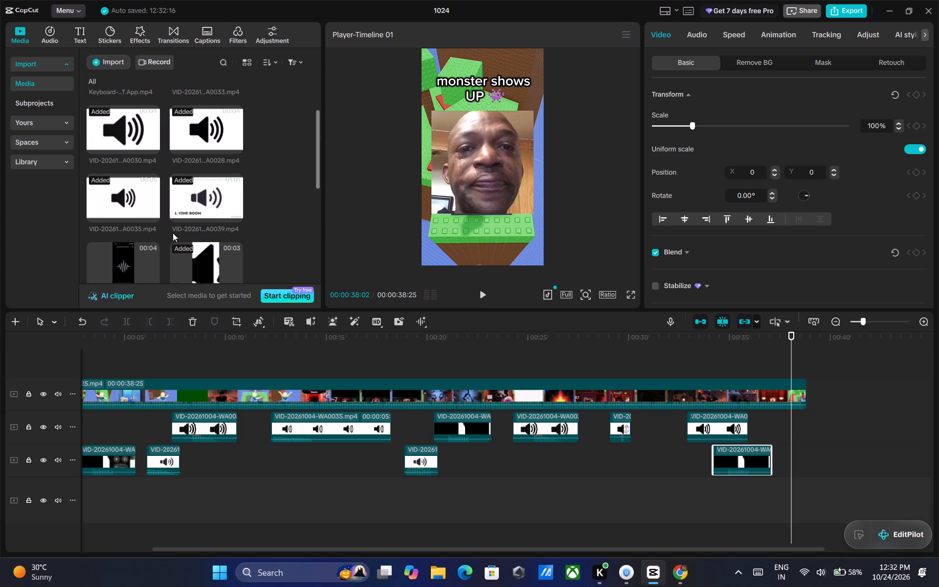
pyautogui.click(138, 258)
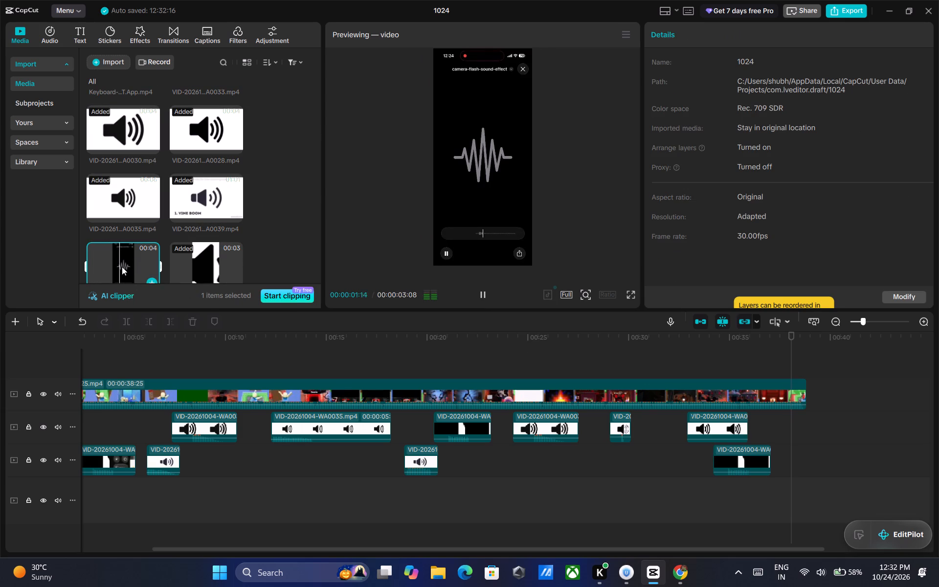
pyautogui.moveTo(123, 261); pyautogui.dragTo(752, 419)
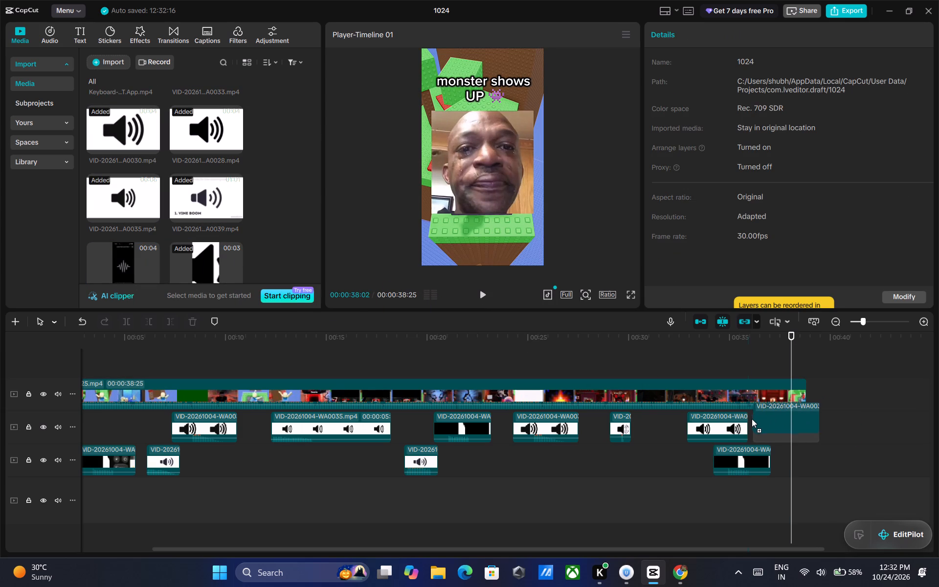
pyautogui.moveTo(752, 419); pyautogui.dragTo(751, 421)
pyautogui.moveTo(783, 419); pyautogui.dragTo(803, 420)
# Split the camera-flash sound at the main video's end, 00:00:38:25, and delete the part beyond it.
pyautogui.moveTo(790, 333); pyautogui.dragTo(803, 336)
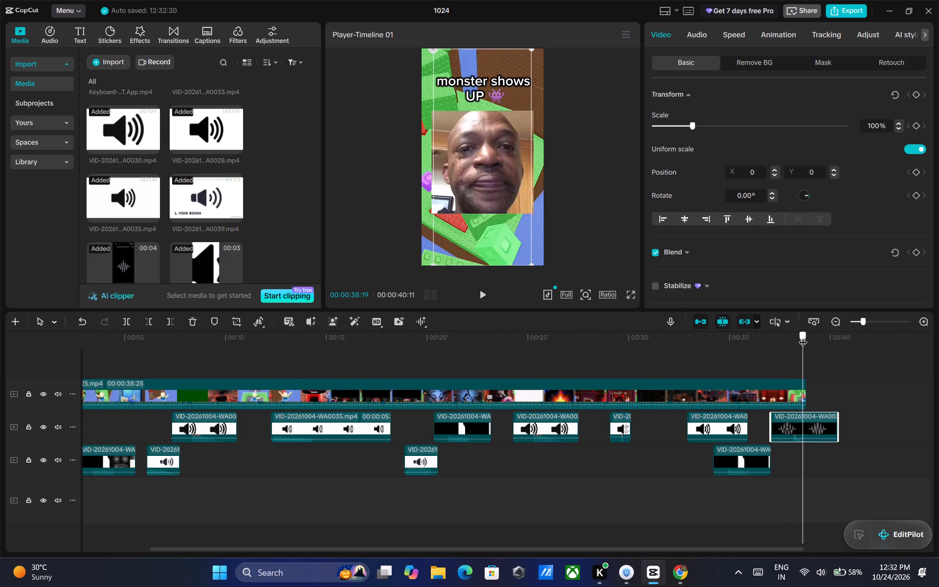
pyautogui.moveTo(803, 336); pyautogui.dragTo(804, 336)
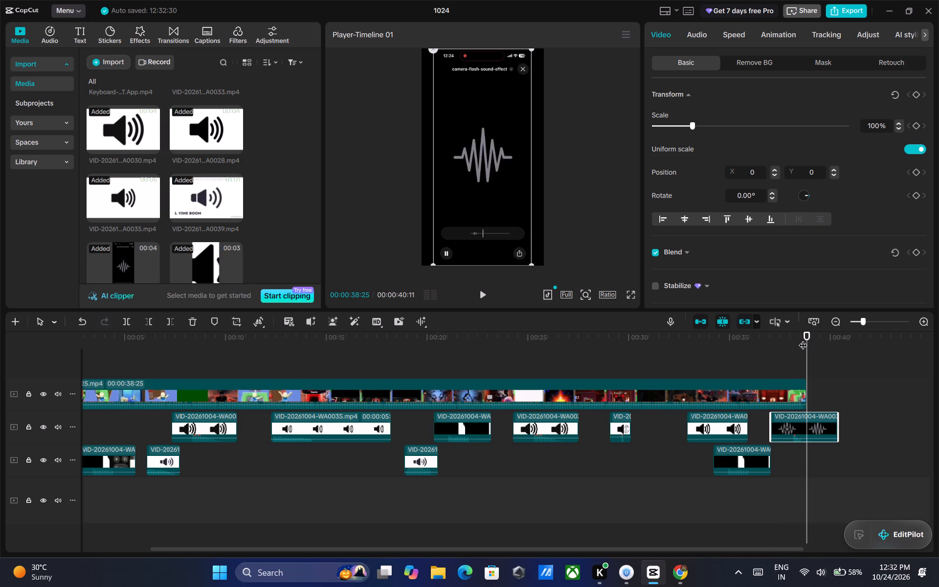
pyautogui.hotkey('ctrl', 'b')
pyautogui.press('Delete')
# Play the ending with its new sound, review the whole video from the start in full screen, and return the playhead to 00:00:00:00.
pyautogui.moveTo(806, 338); pyautogui.dragTo(798, 337)
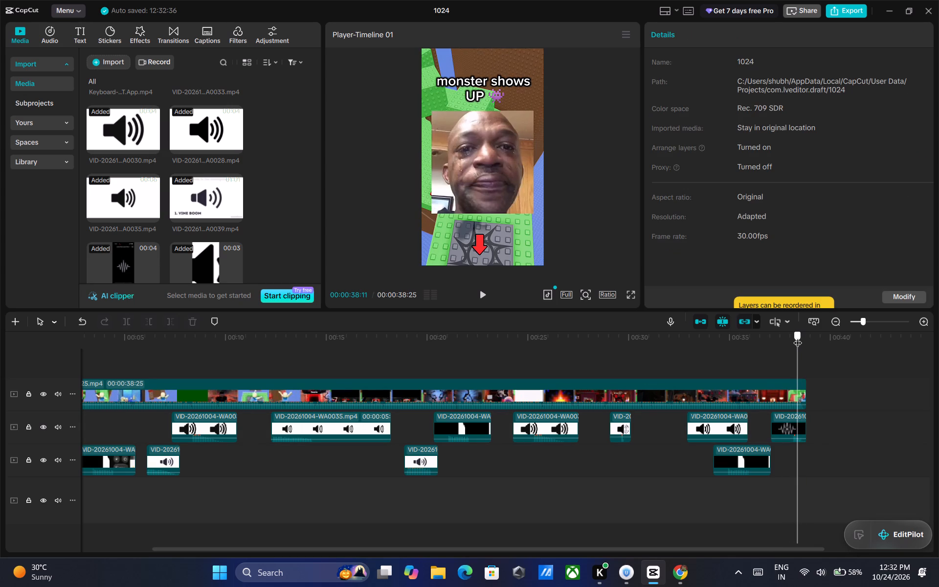
pyautogui.moveTo(798, 337); pyautogui.dragTo(793, 337)
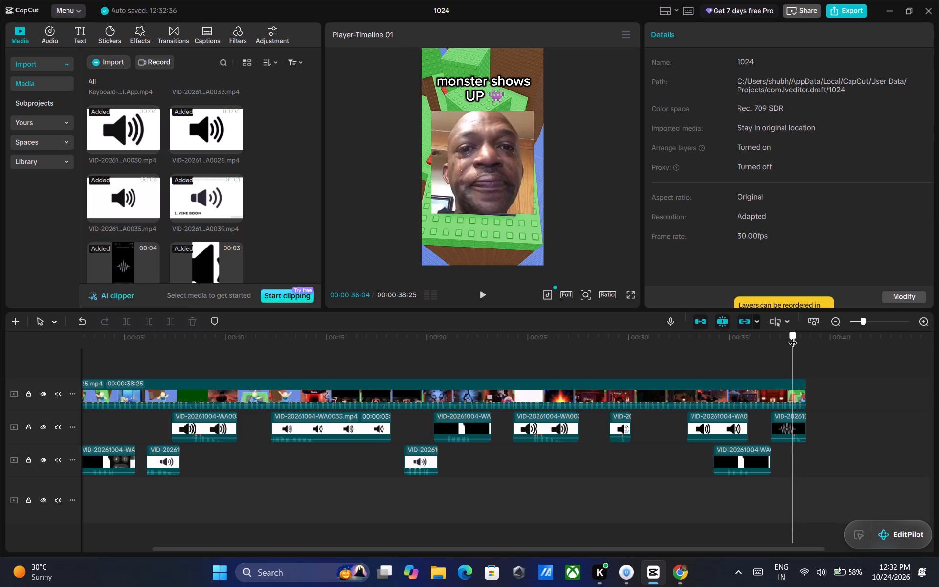
pyautogui.moveTo(793, 337); pyautogui.dragTo(789, 337)
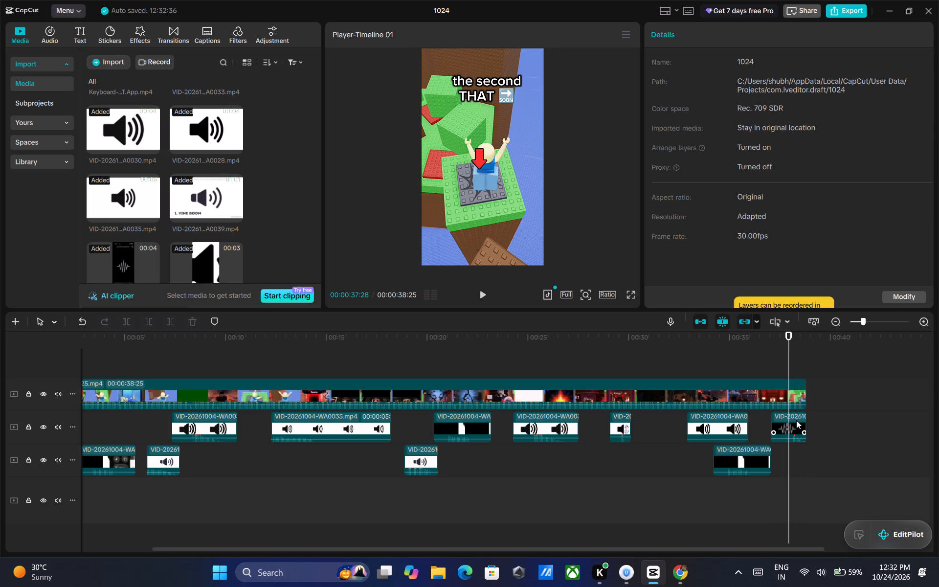
pyautogui.click(484, 293)
pyautogui.click(484, 293)
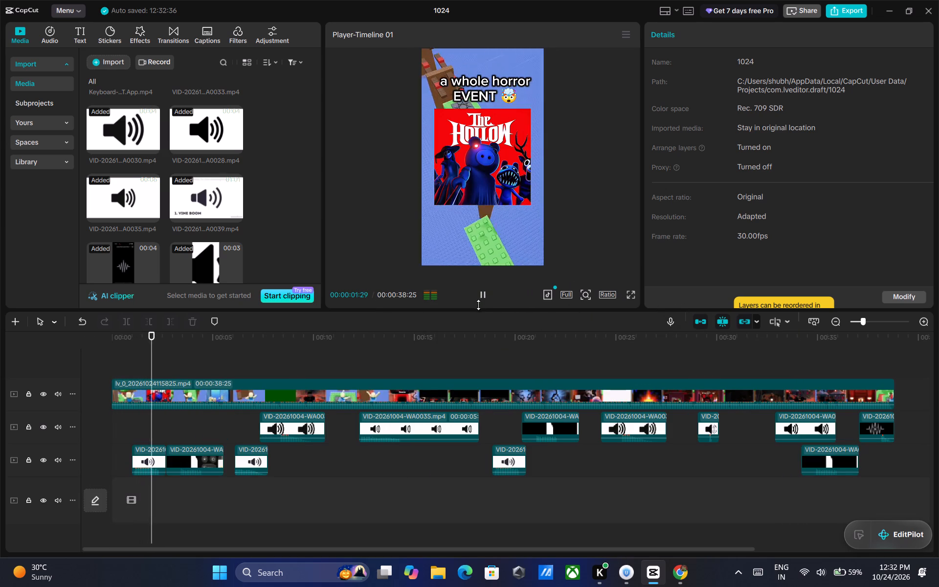
pyautogui.click(635, 294)
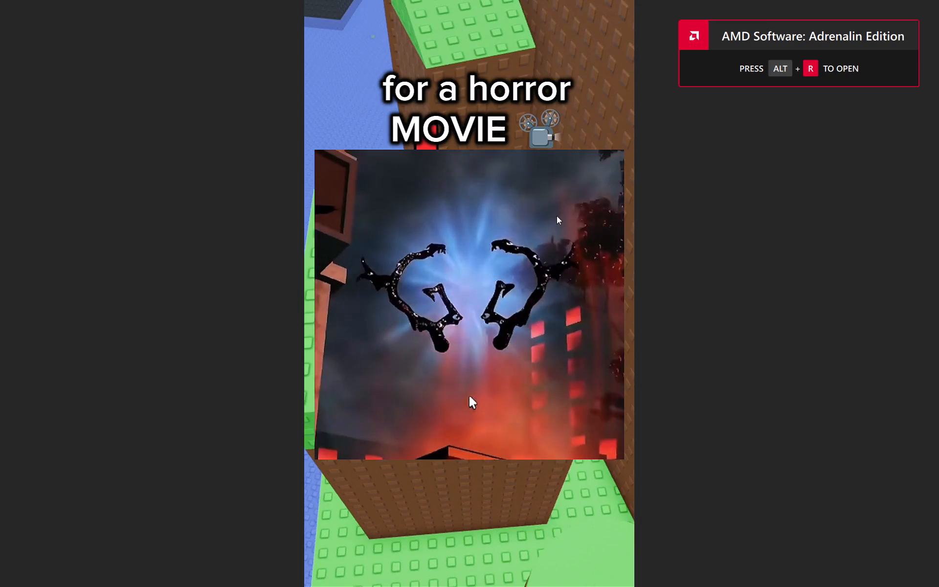
pyautogui.click(554, 216)
pyautogui.click(627, 532)
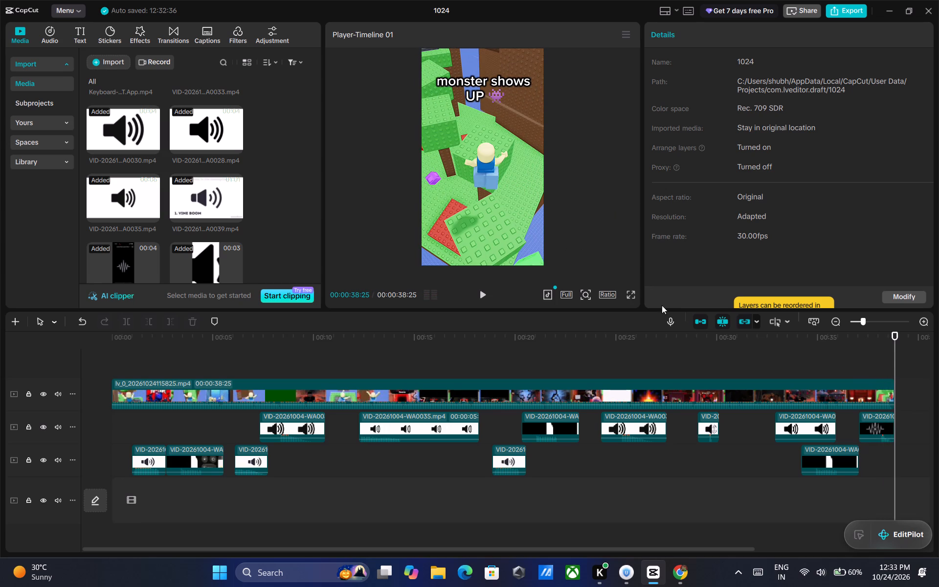
pyautogui.moveTo(895, 334); pyautogui.dragTo(808, 338)
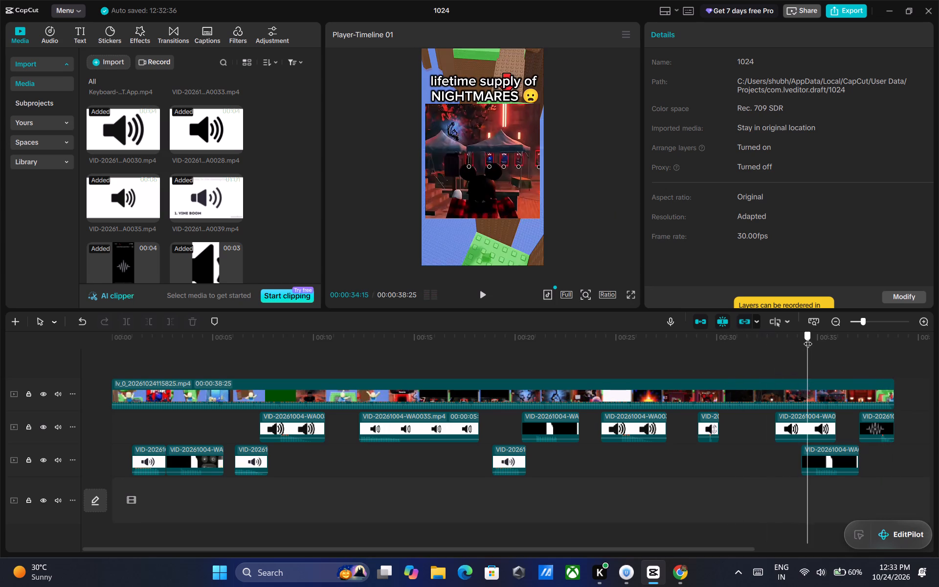
pyautogui.moveTo(808, 338); pyautogui.dragTo(837, 338)
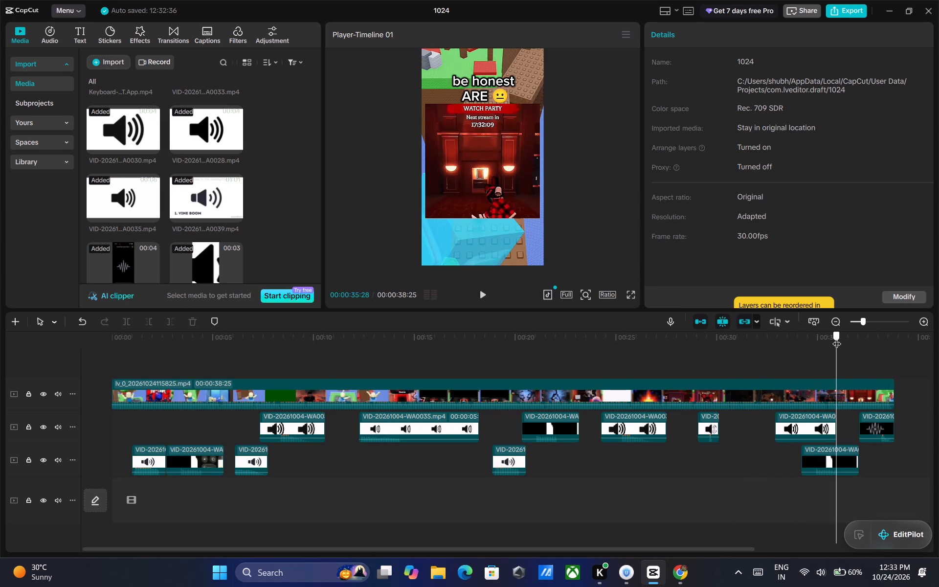
pyautogui.moveTo(837, 338); pyautogui.dragTo(10, 333)
# Switch to Chrome, replace the open page with a new one, search for drive, and open Google Drive's EDITING LIBRARY folders > Sound effects folder.
pyautogui.scroll(-6, 178, 186)
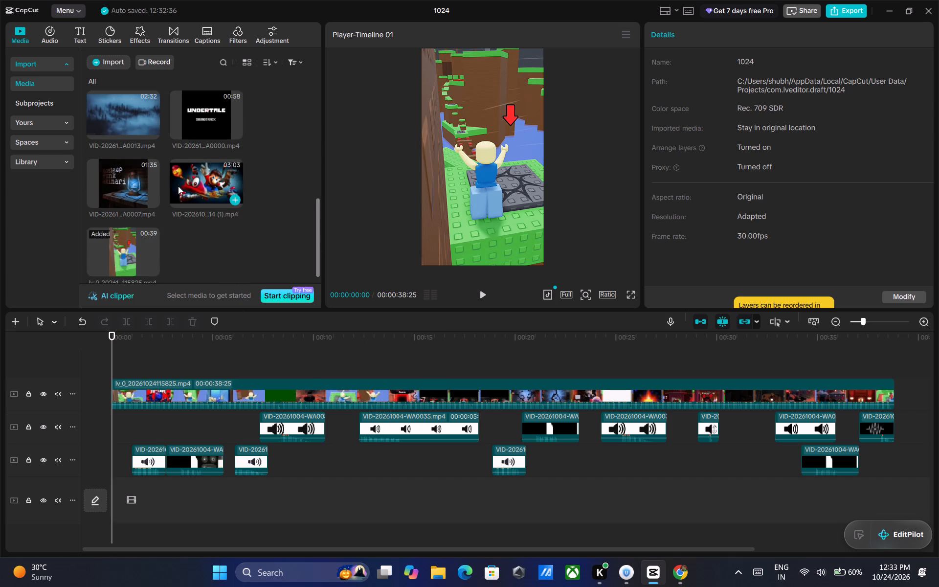
pyautogui.scroll(-2, 178, 186)
pyautogui.click(671, 574)
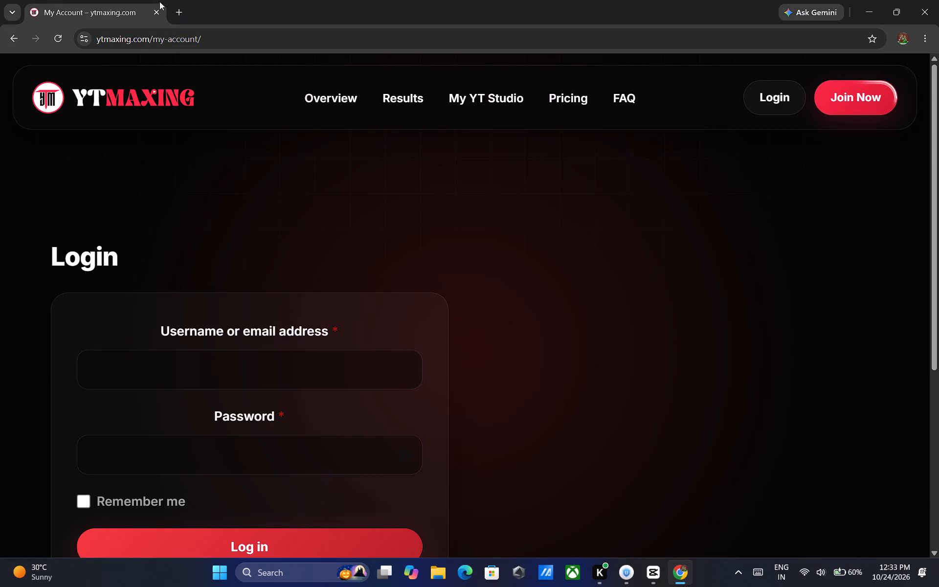
pyautogui.click(176, 13)
pyautogui.click(159, 11)
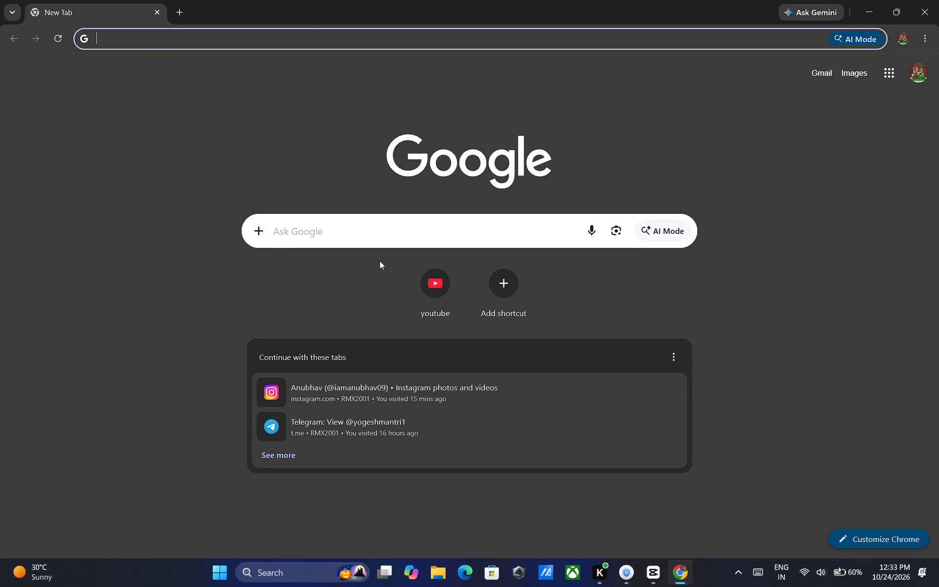
pyautogui.click(399, 218)
pyautogui.write('drive')
pyautogui.press('Return')
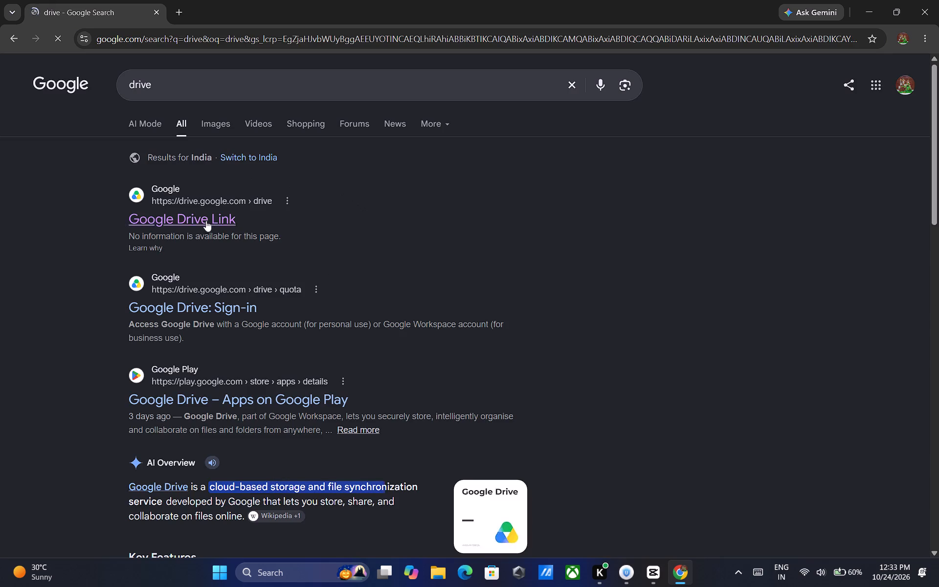
pyautogui.click(205, 216)
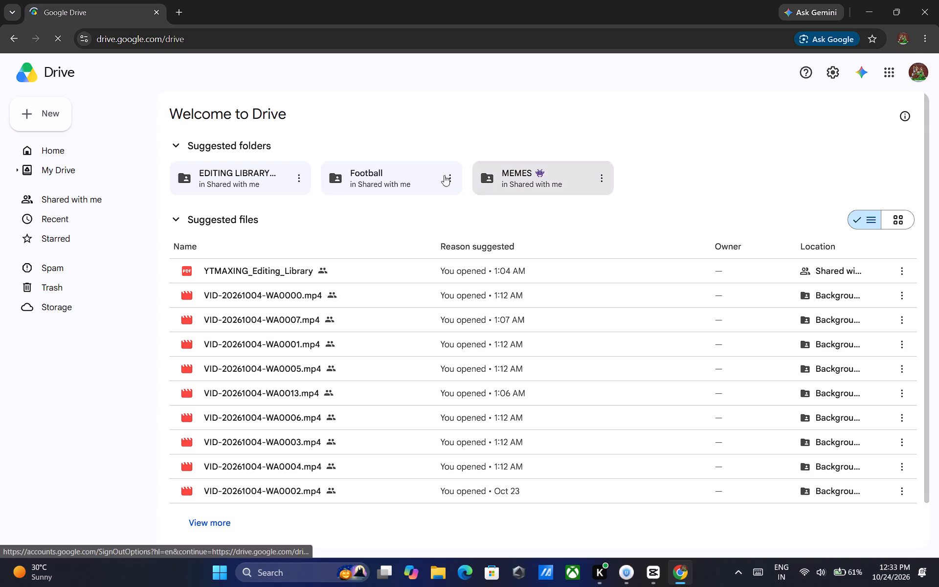
pyautogui.doubleClick(254, 174)
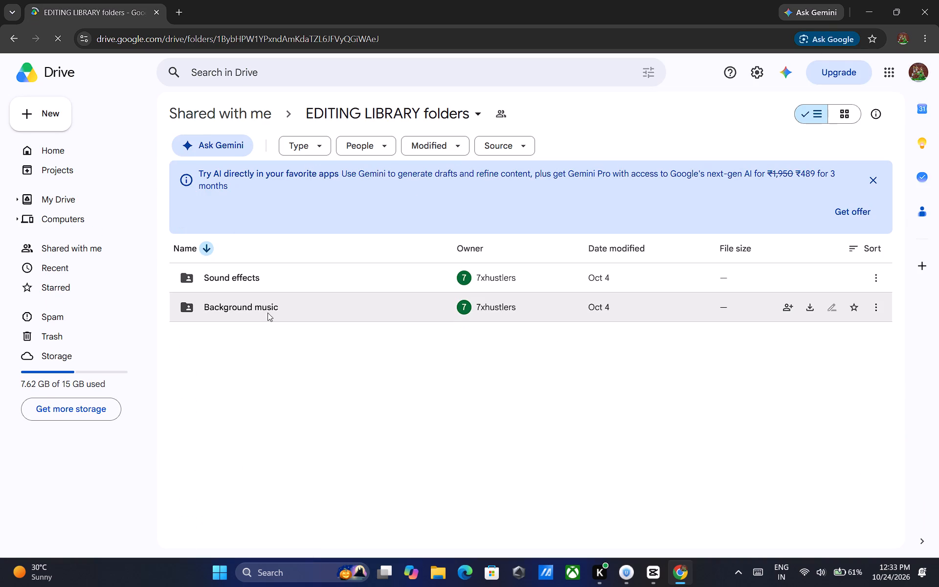
pyautogui.doubleClick(272, 284)
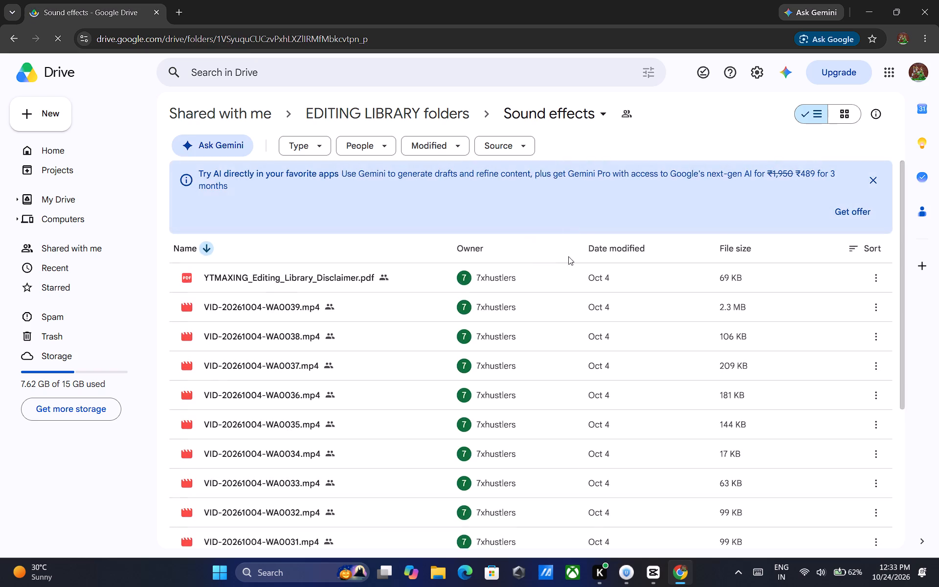
# Preview the sound effect VID-20261004-WA0026.mp4 in the Sound effects folder and download it.
pyautogui.scroll(-11, 524, 288)
pyautogui.doubleClick(319, 467)
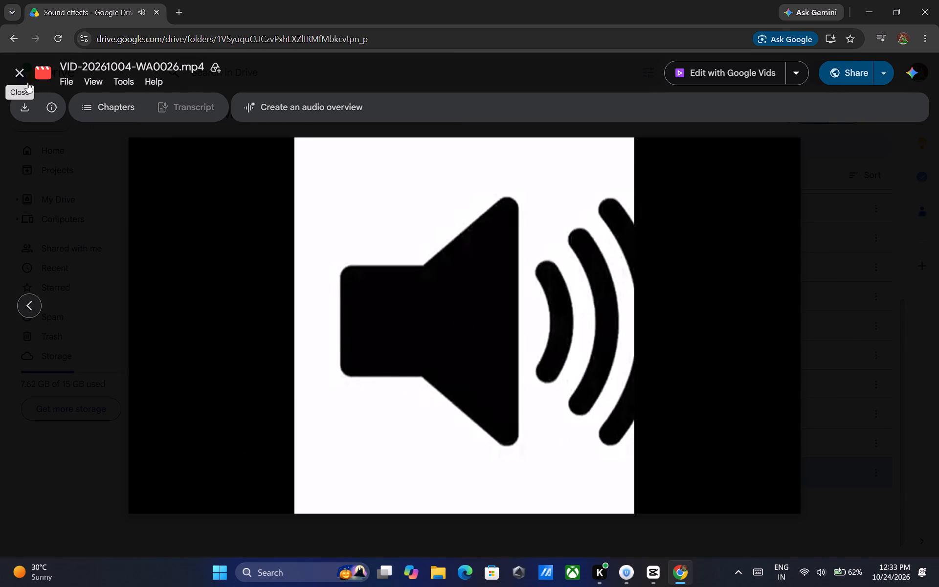
pyautogui.click(21, 76)
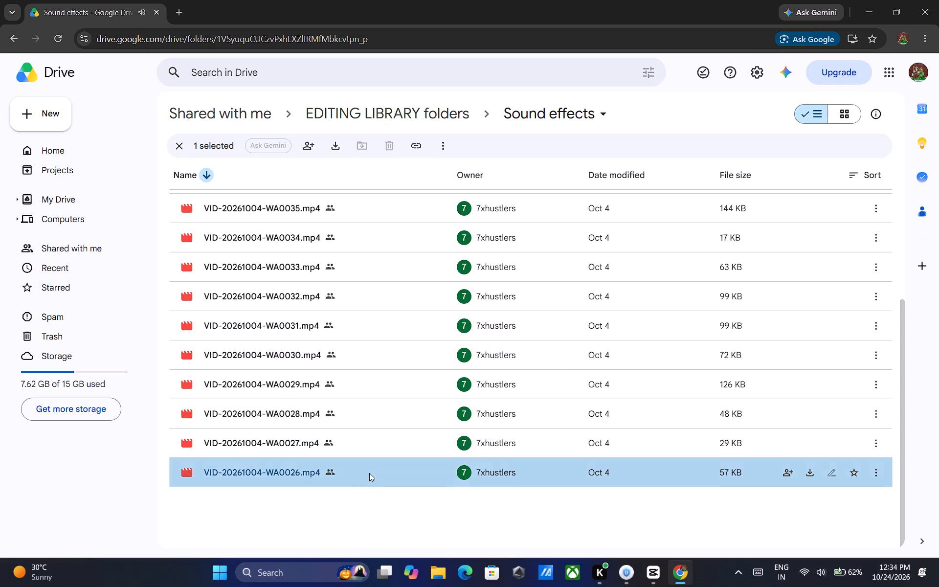
pyautogui.rightClick(369, 473)
pyautogui.click(419, 271)
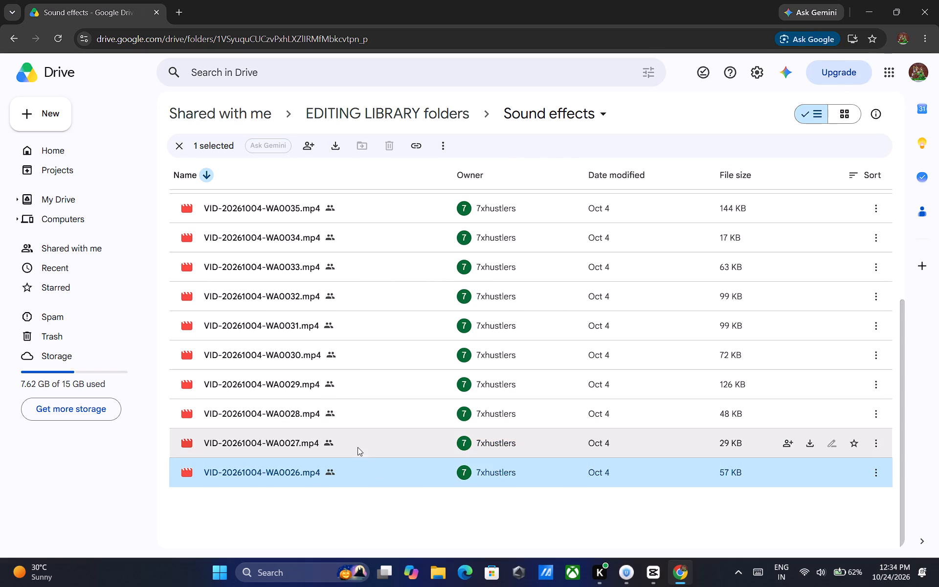
# Preview the sound effect VID-20261004-WA0027.mp4 and close its preview.
pyautogui.doubleClick(358, 449)
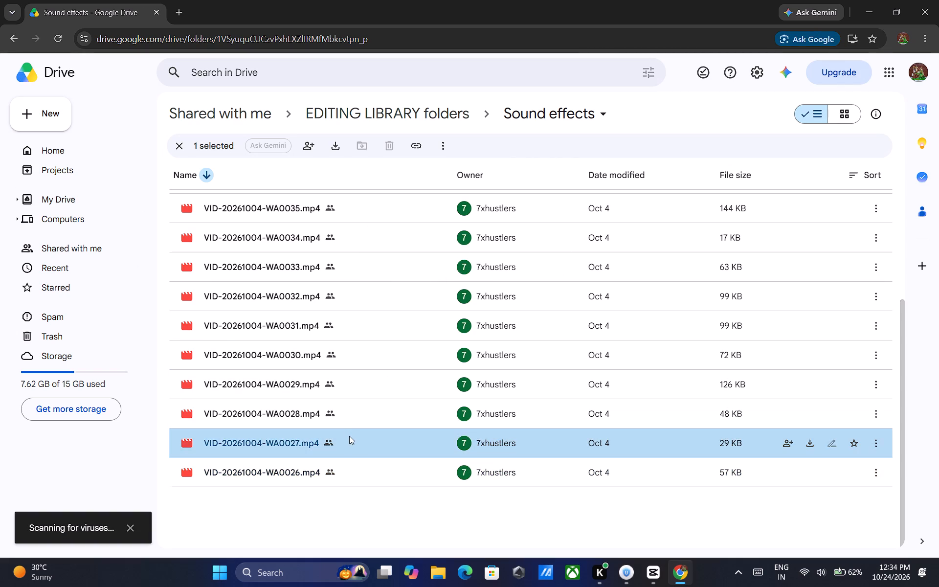
pyautogui.doubleClick(368, 440)
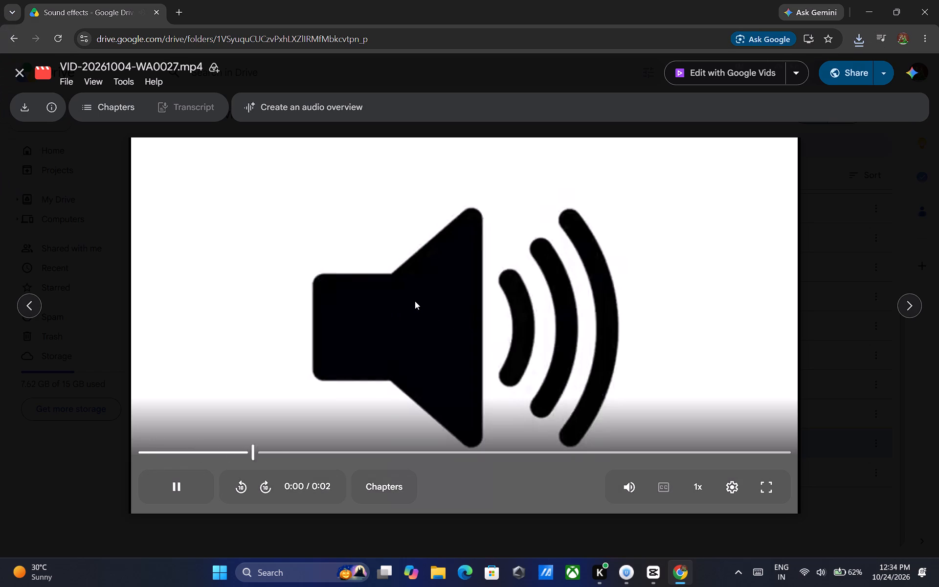
pyautogui.click(23, 75)
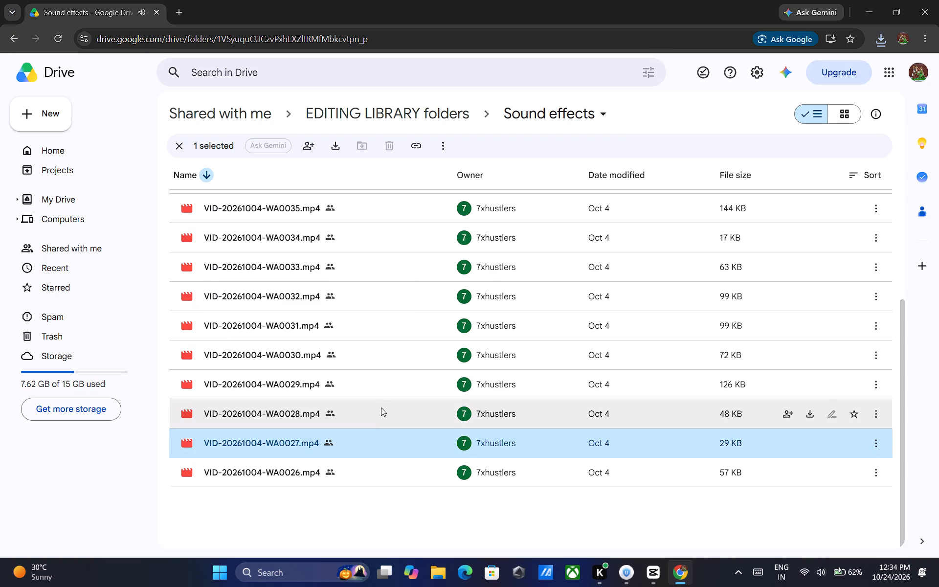
# Preview the sound effects VID-20261004-WA0028.mp4 and VID-20261004-WA0029.mp4, and download VID-20261004-WA0028.mp4.
pyautogui.doubleClick(380, 409)
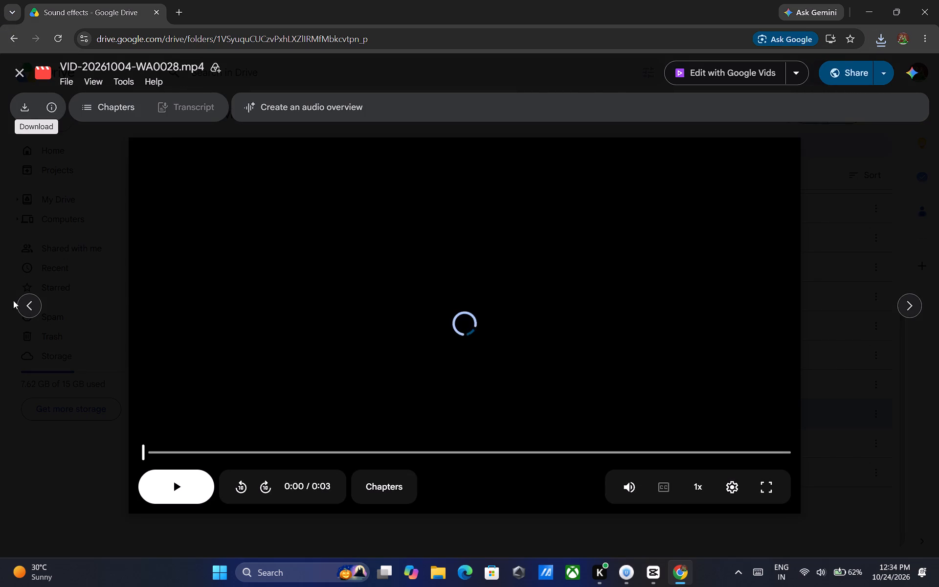
pyautogui.click(26, 303)
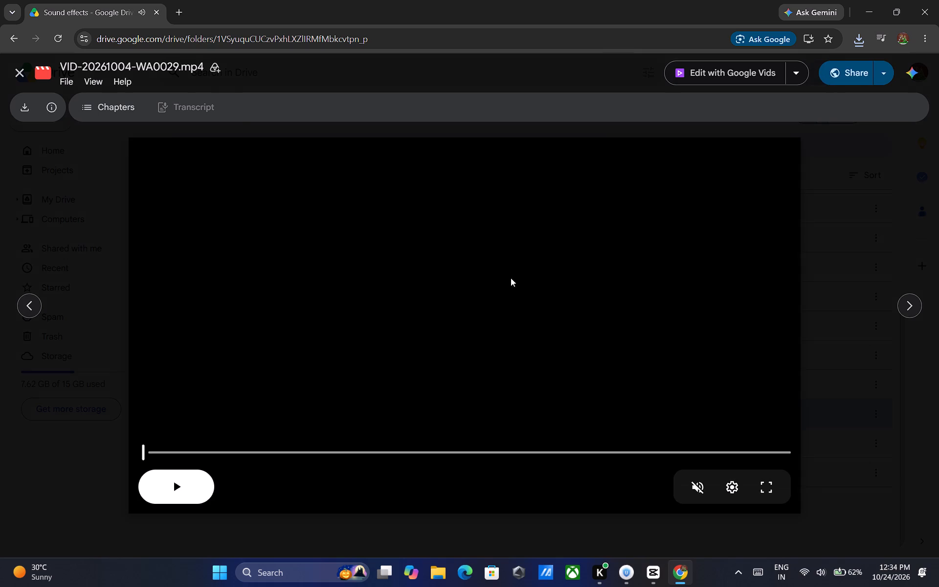
pyautogui.click(461, 336)
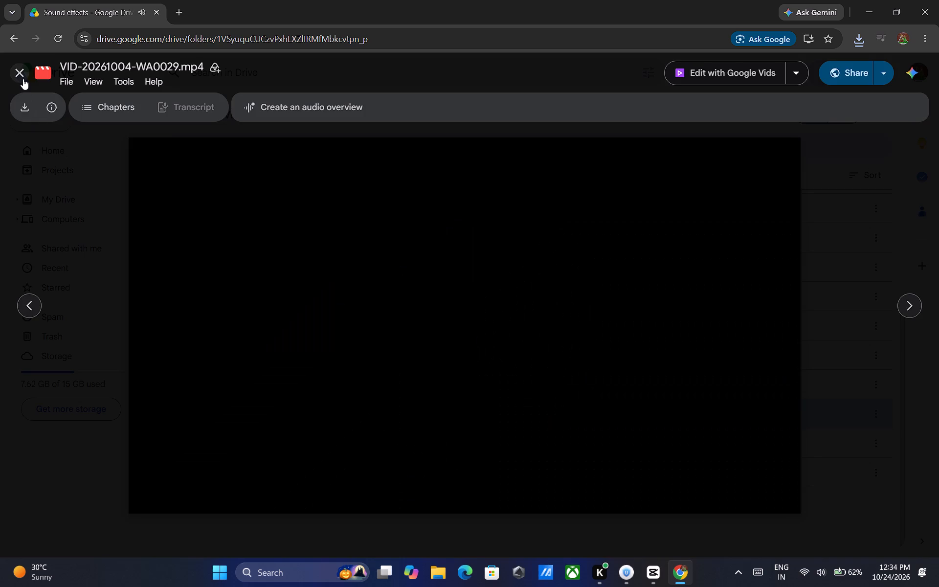
pyautogui.click(23, 79)
pyautogui.rightClick(401, 415)
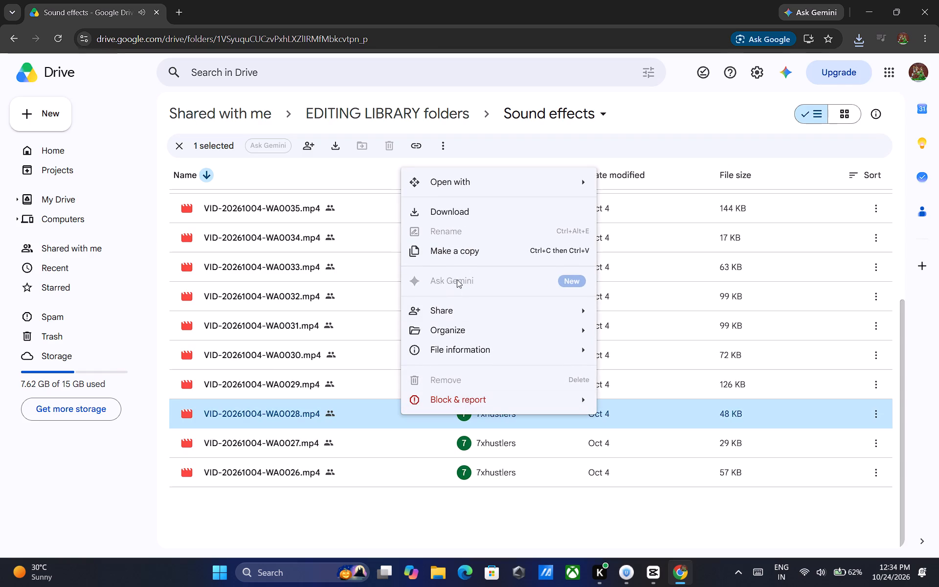
pyautogui.click(469, 216)
# Preview the sound effect VID-20261004-WA0029.mp4, close its preview and download the file.
pyautogui.doubleClick(396, 386)
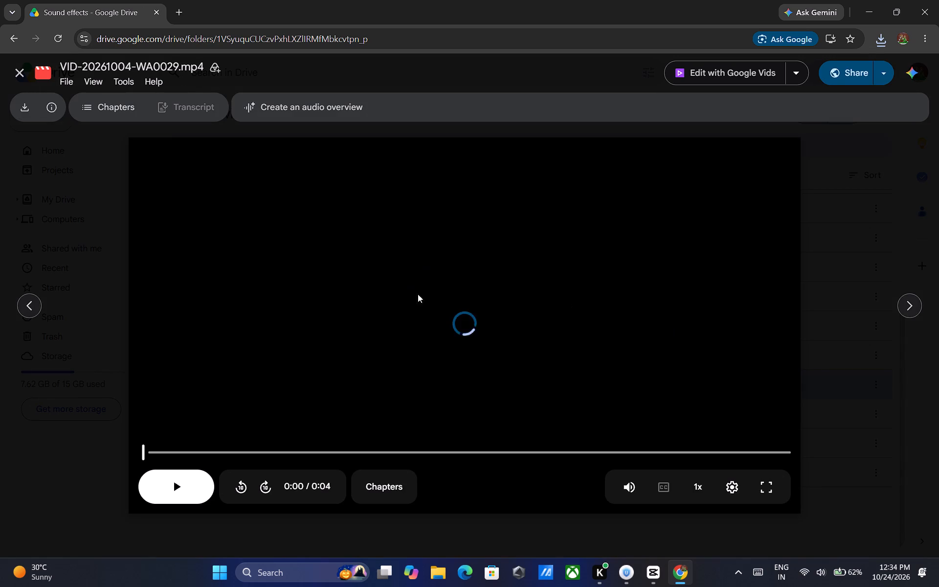
pyautogui.click(32, 306)
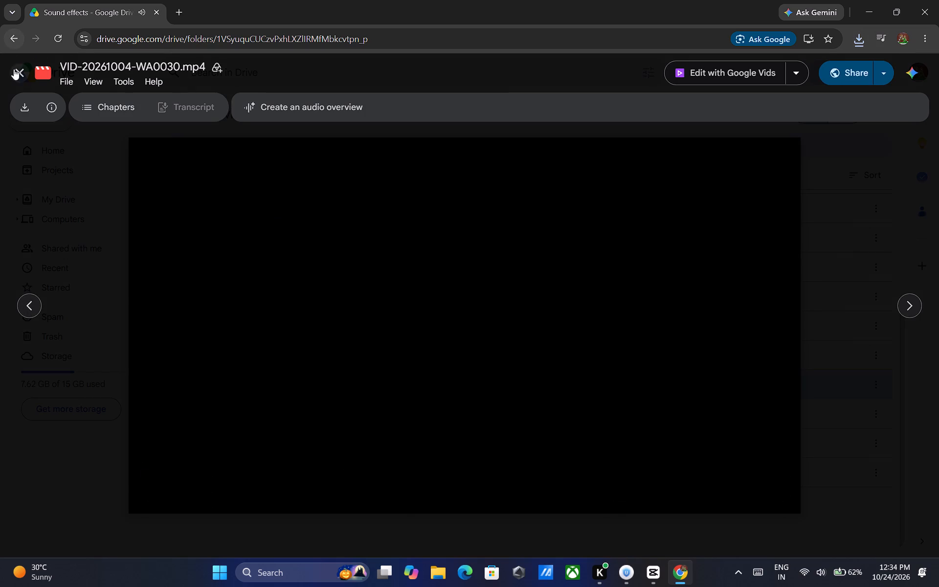
pyautogui.click(14, 70)
pyautogui.doubleClick(407, 389)
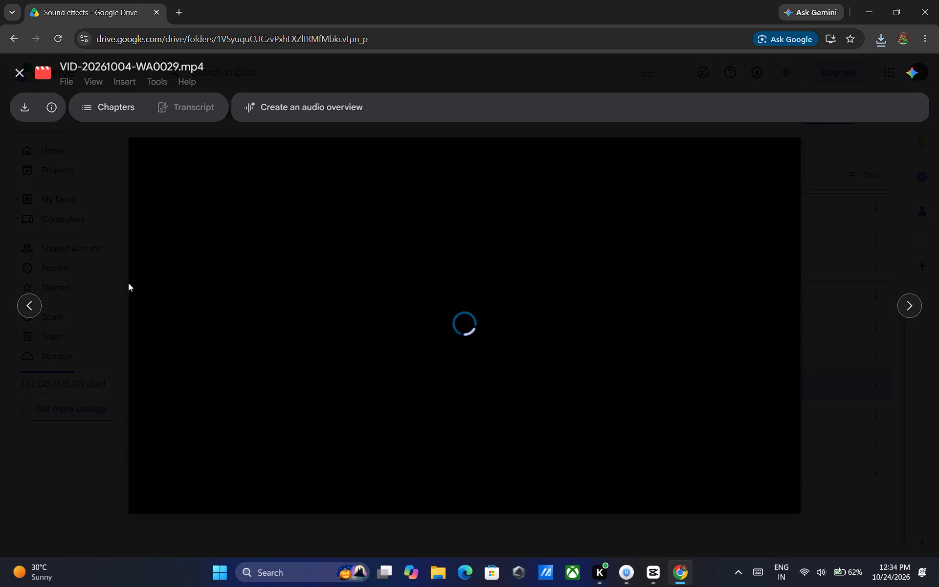
pyautogui.click(16, 76)
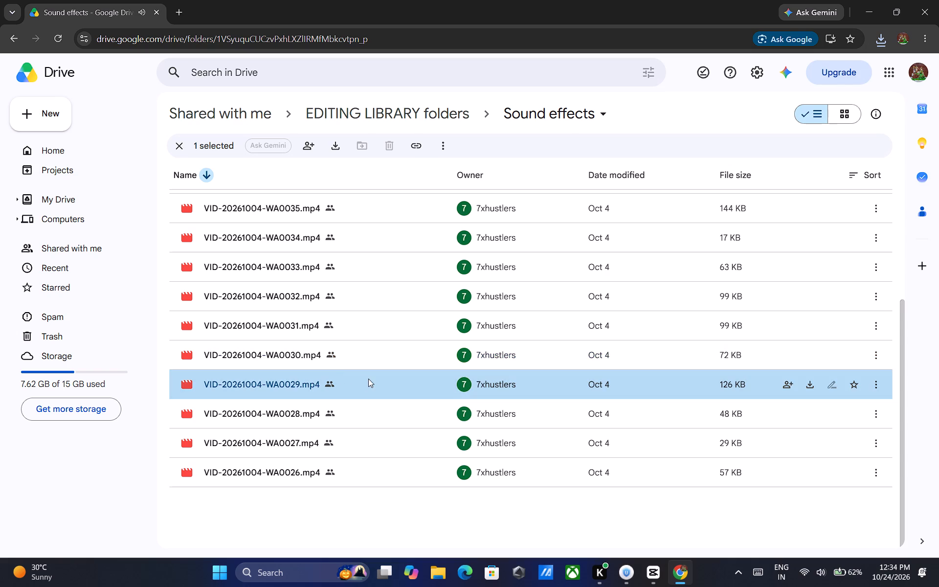
pyautogui.rightClick(368, 379)
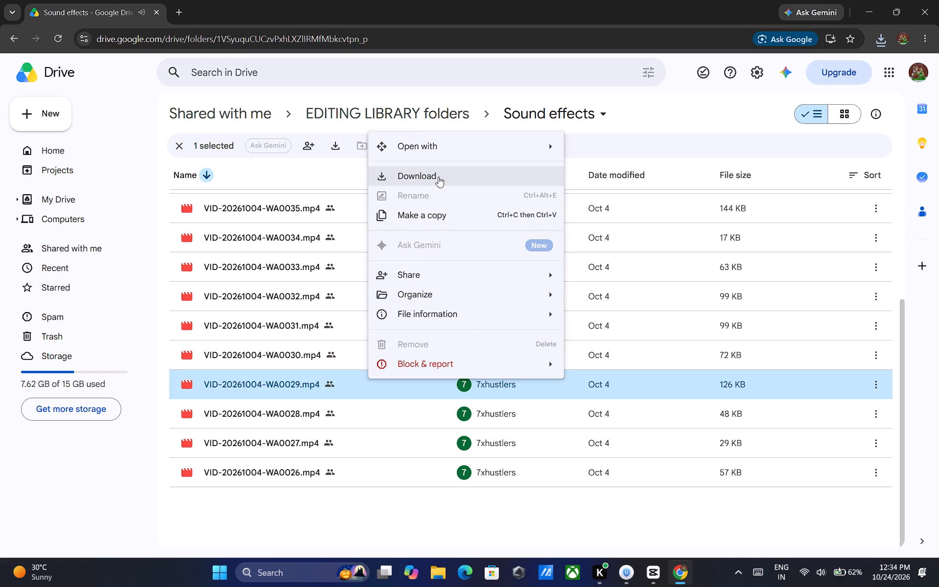
pyautogui.click(438, 177)
# Preview the sound effects VID-20261004-WA0030.mp4, VID-20261004-WA0031.mp4 and VID-20261004-WA0032.mp4, and download VID-20261004-WA0032.mp4.
pyautogui.doubleClick(391, 359)
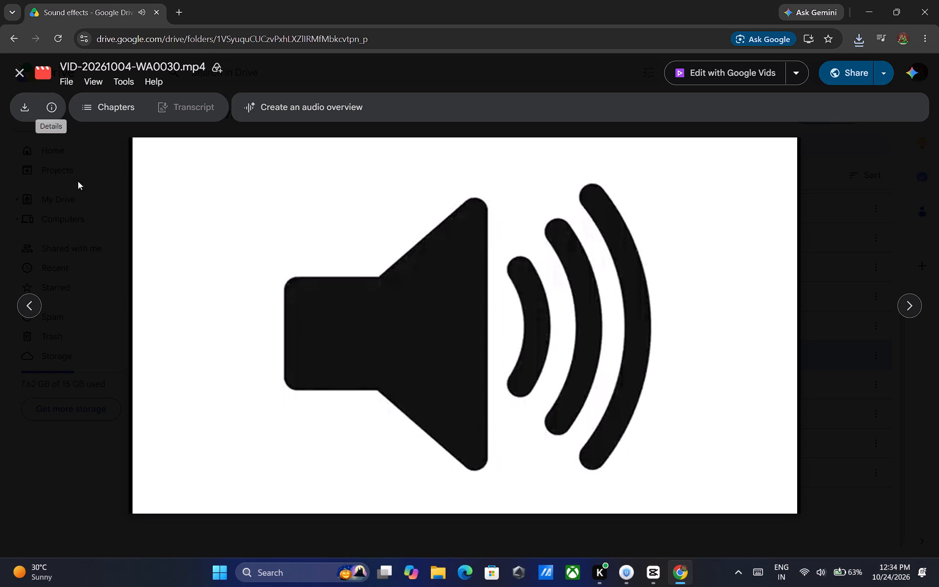
pyautogui.click(24, 310)
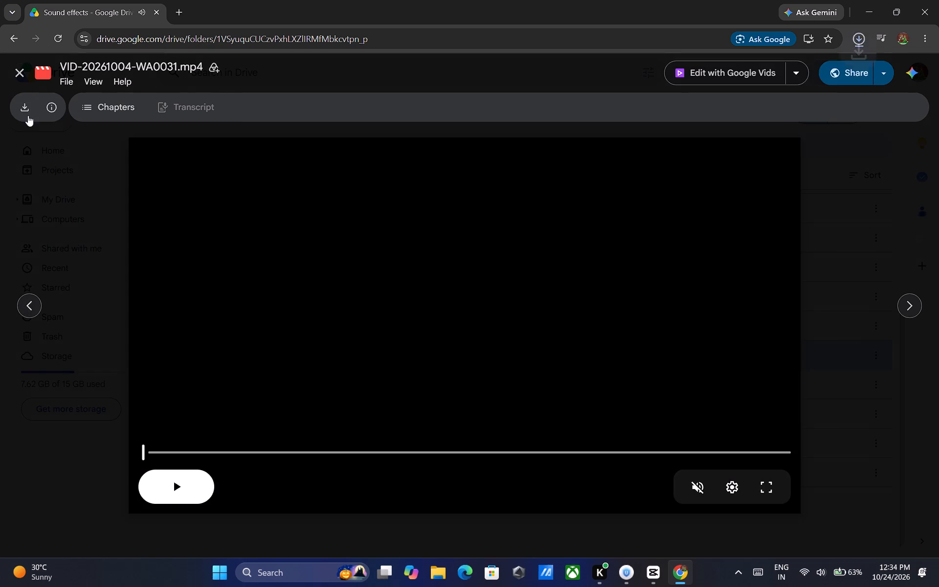
pyautogui.click(471, 321)
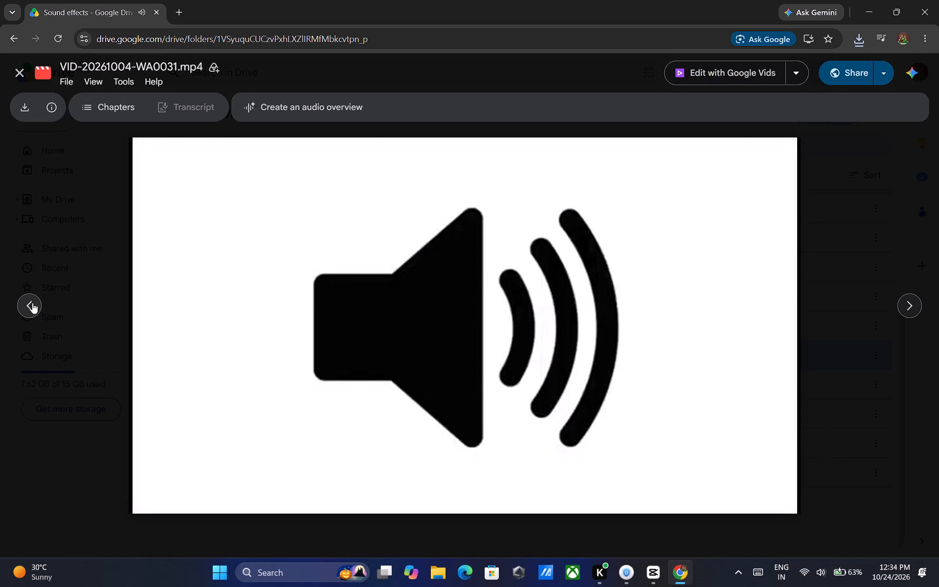
pyautogui.click(32, 305)
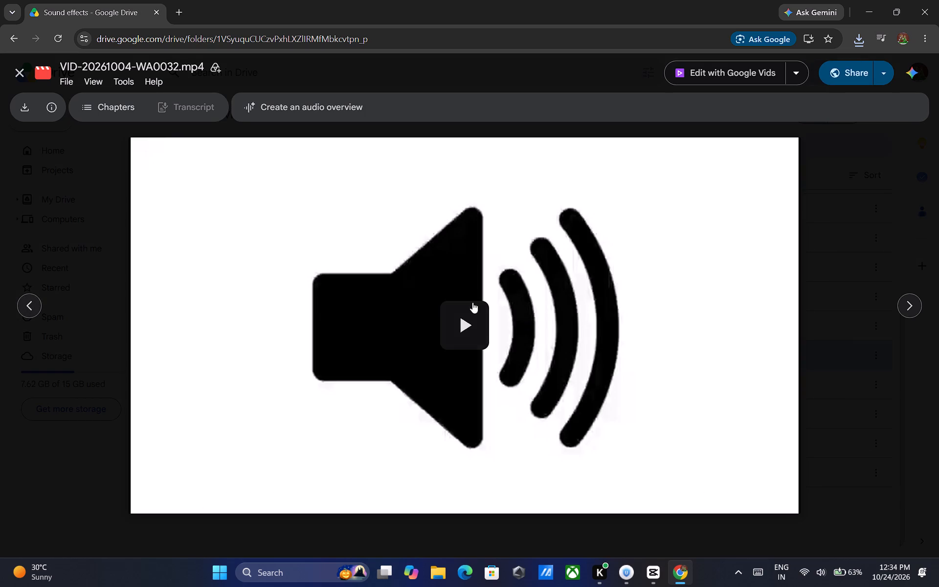
pyautogui.click(474, 318)
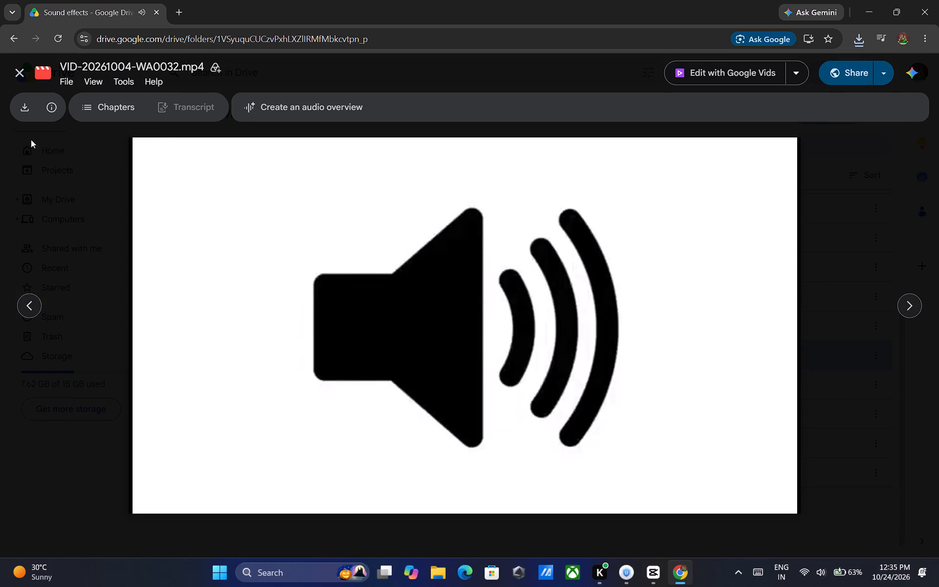
pyautogui.click(24, 107)
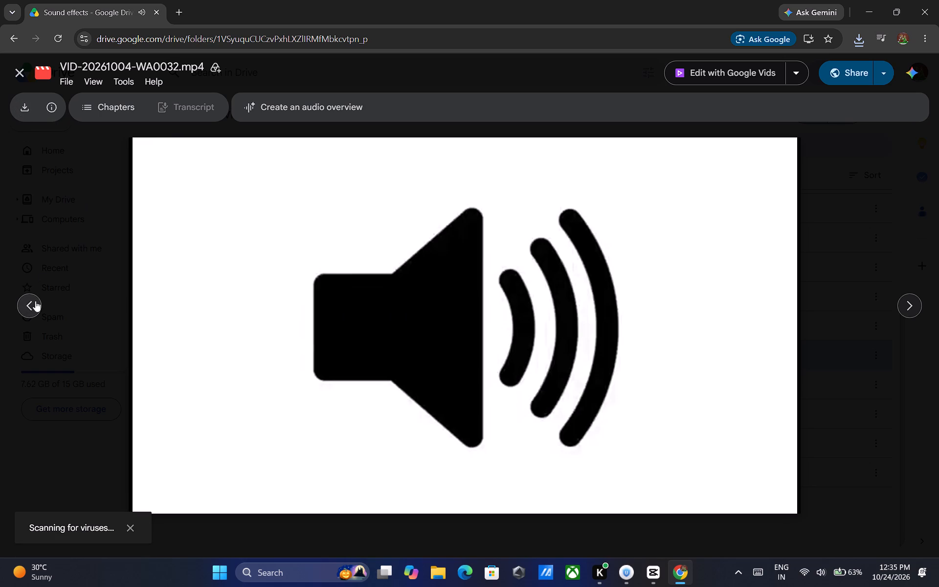
# Preview the sound effects VID-20261004-WA0033.mp4 and VID-20261004-WA0034.mp4, and download VID-20261004-WA0034.mp4.
pyautogui.click(35, 301)
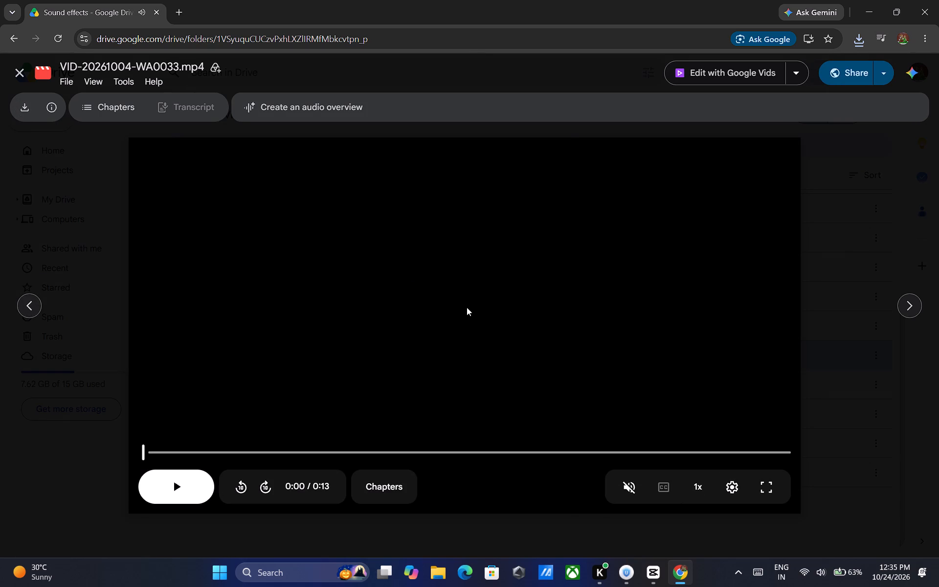
pyautogui.click(456, 316)
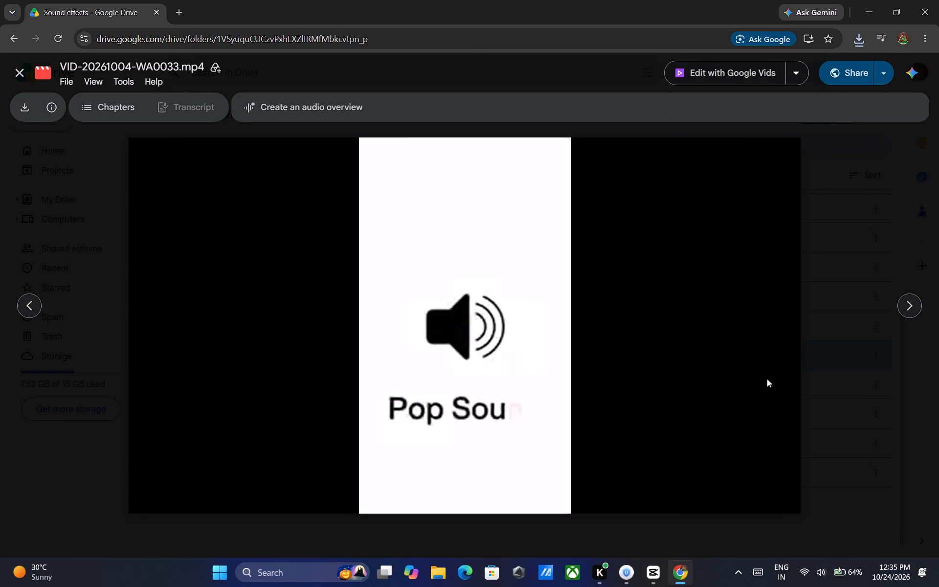
pyautogui.click(36, 302)
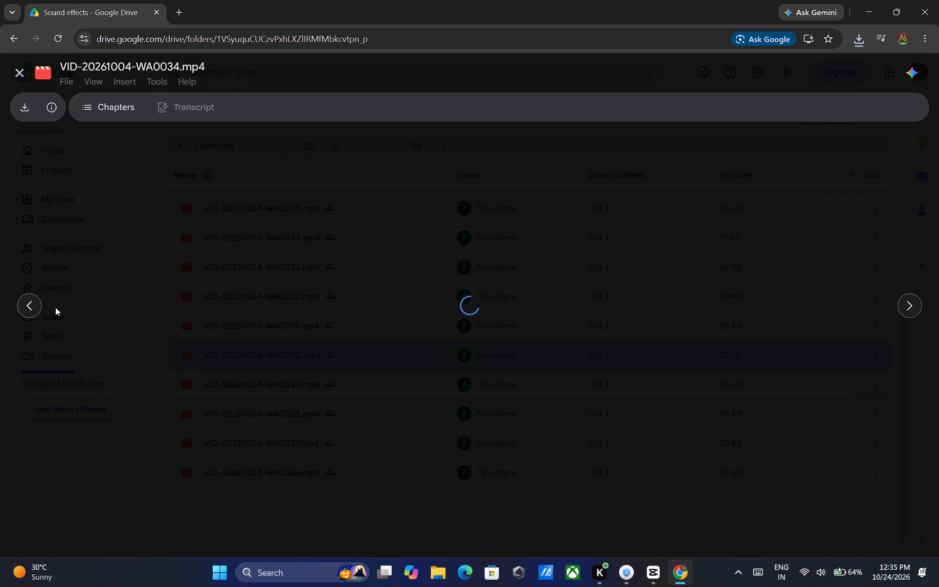
pyautogui.click(468, 326)
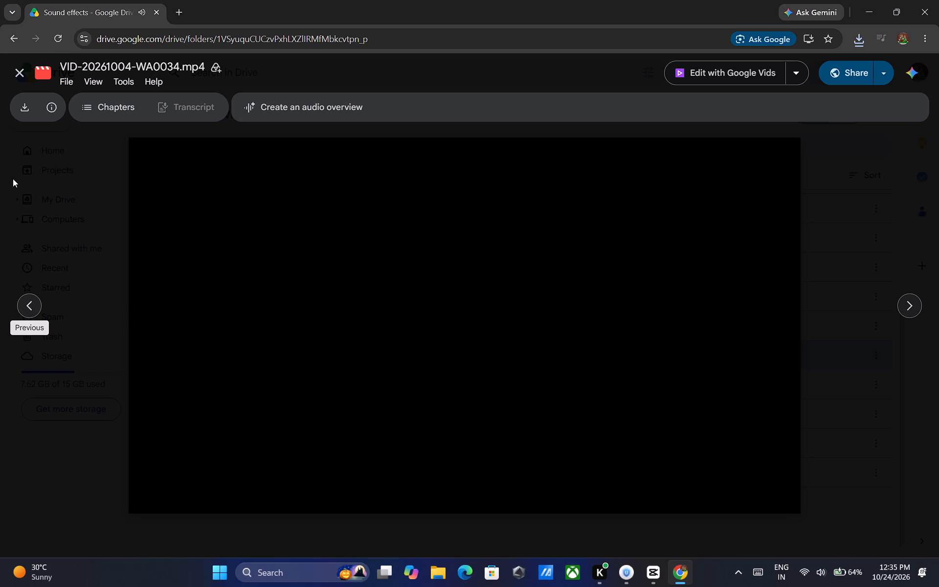
pyautogui.click(24, 111)
# Preview the sound effects VID-20261004-WA0035.mp4, VID-20261004-WA0036.mp4 and VID-20261004-WA0037.mp4, closing each preview.
pyautogui.click(33, 300)
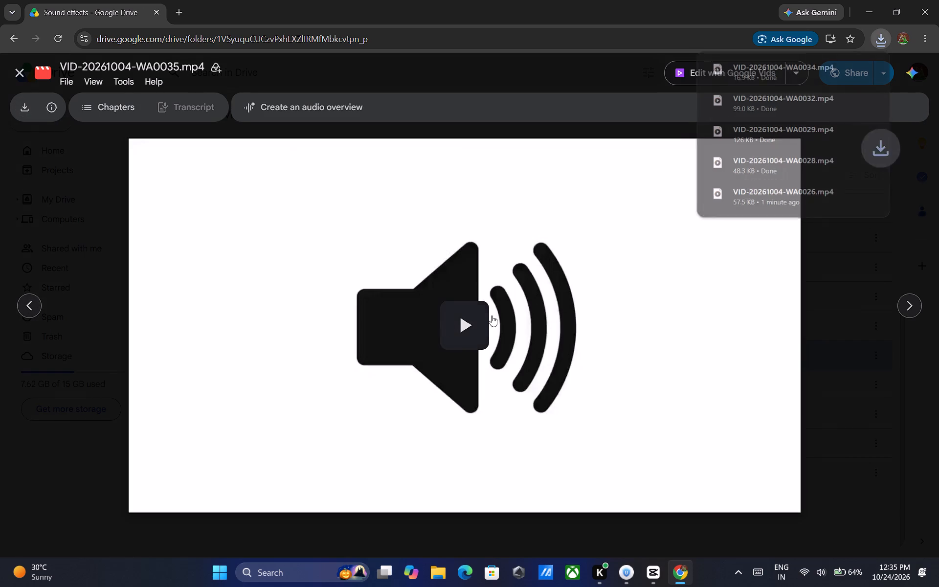
pyautogui.click(471, 316)
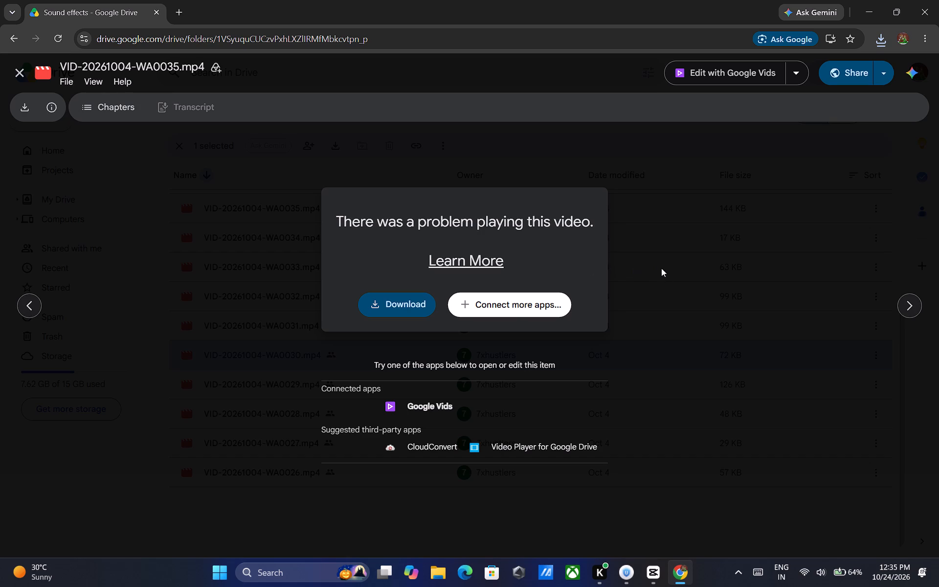
pyautogui.click(677, 268)
pyautogui.scroll(3, 385, 285)
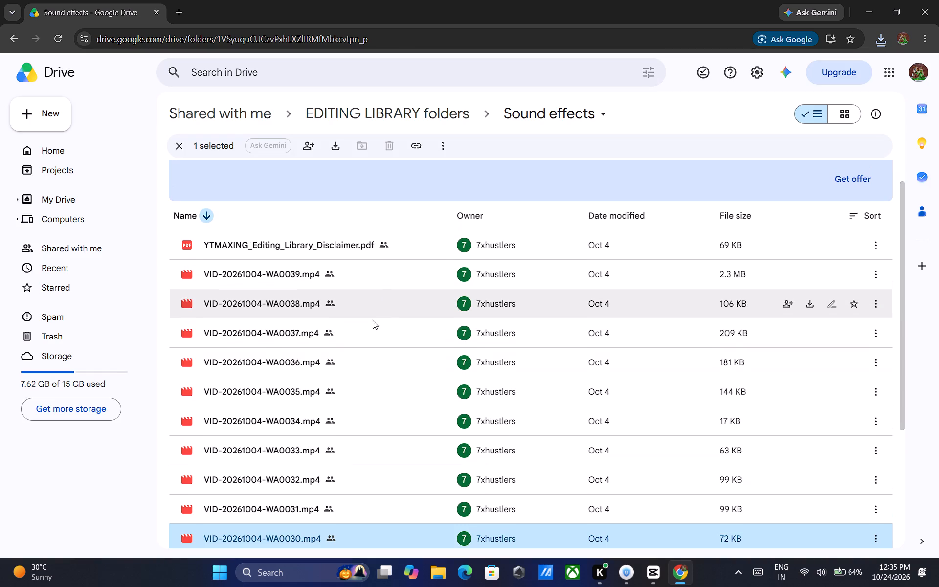
pyautogui.doubleClick(369, 432)
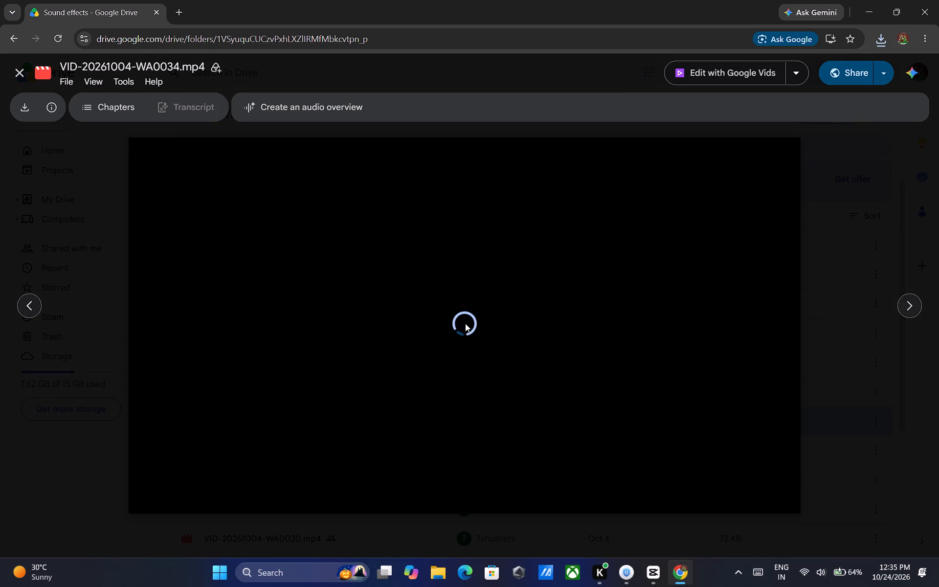
pyautogui.click(32, 303)
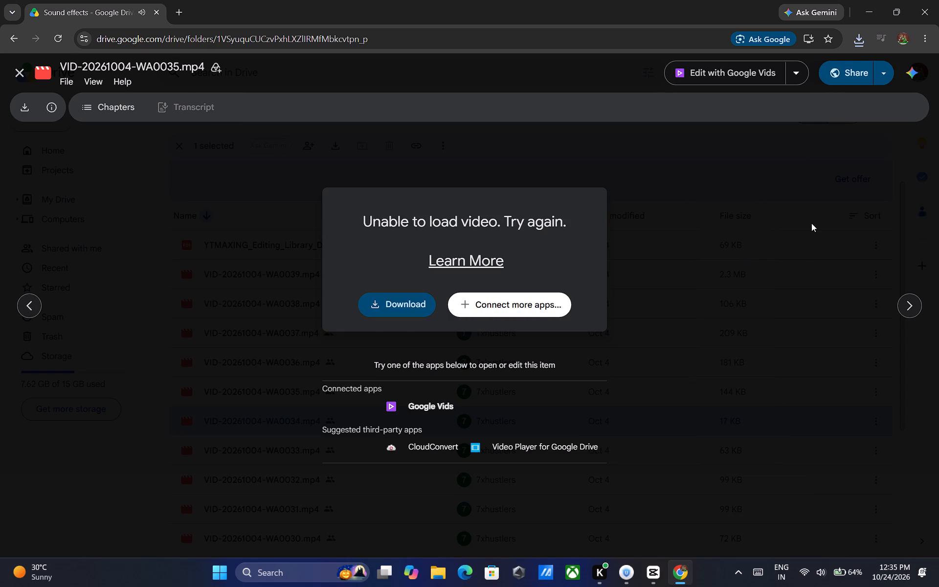
pyautogui.click(811, 223)
pyautogui.doubleClick(316, 360)
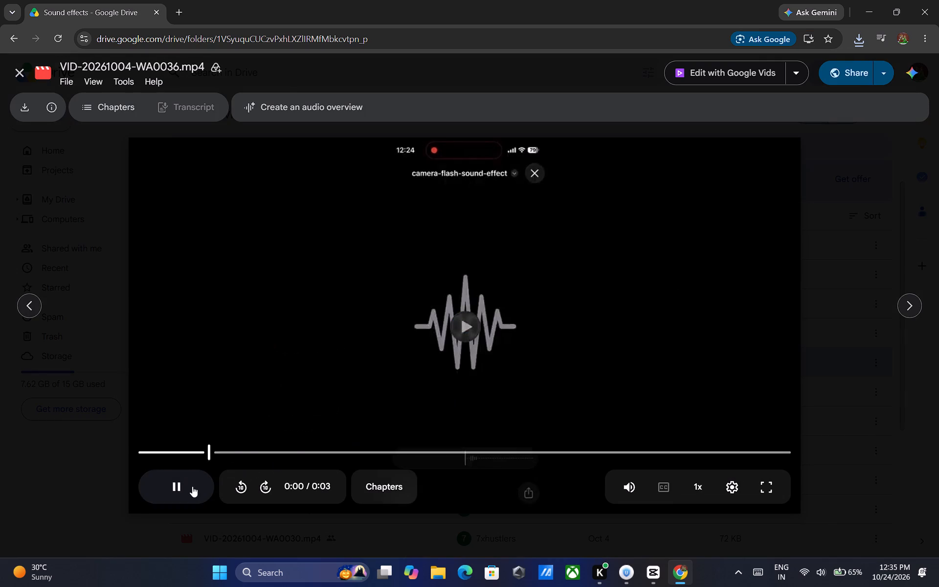
pyautogui.click(894, 260)
pyautogui.doubleClick(361, 330)
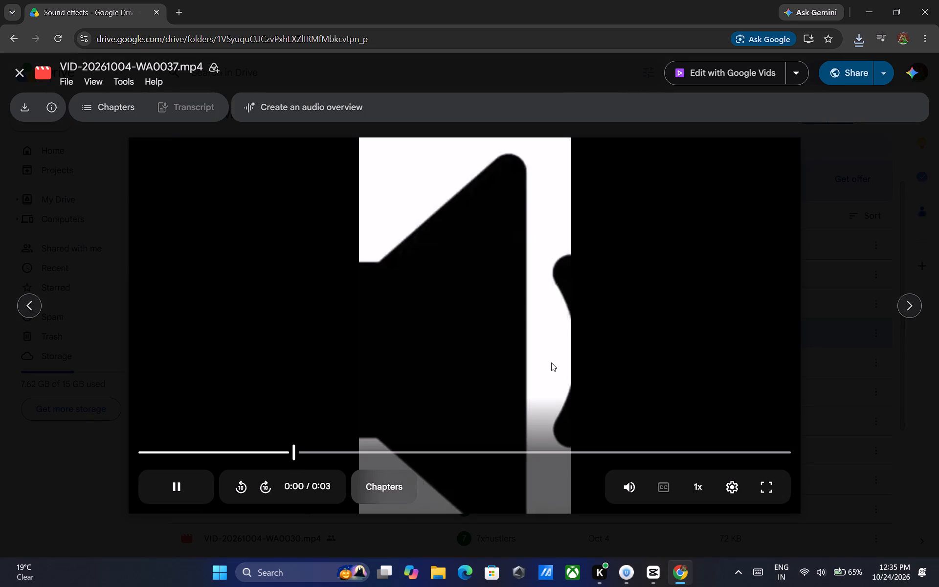
pyautogui.click(879, 216)
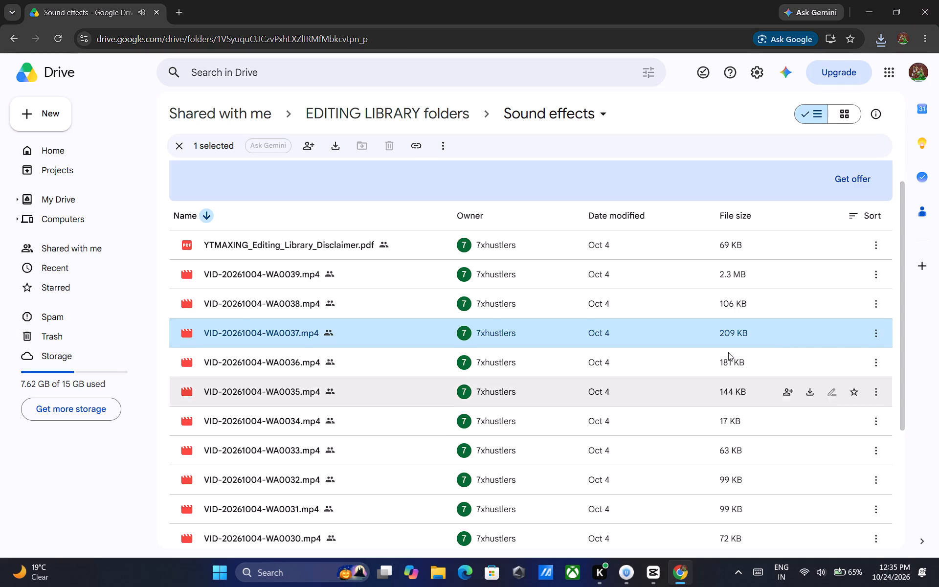
# Clear the file selection, return to EDITING LIBRARY folders and open the Background music folder.
pyautogui.click(181, 149)
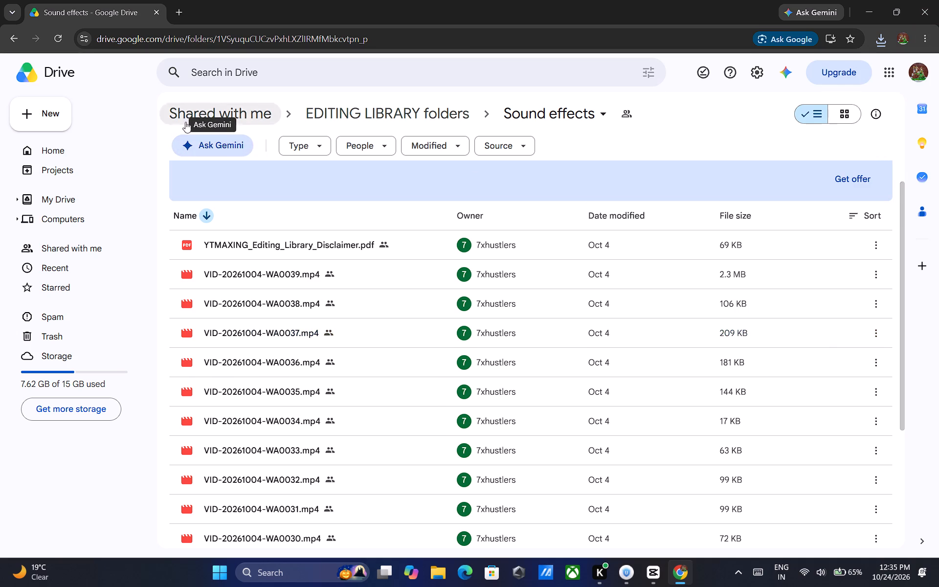
pyautogui.click(321, 117)
pyautogui.doubleClick(260, 306)
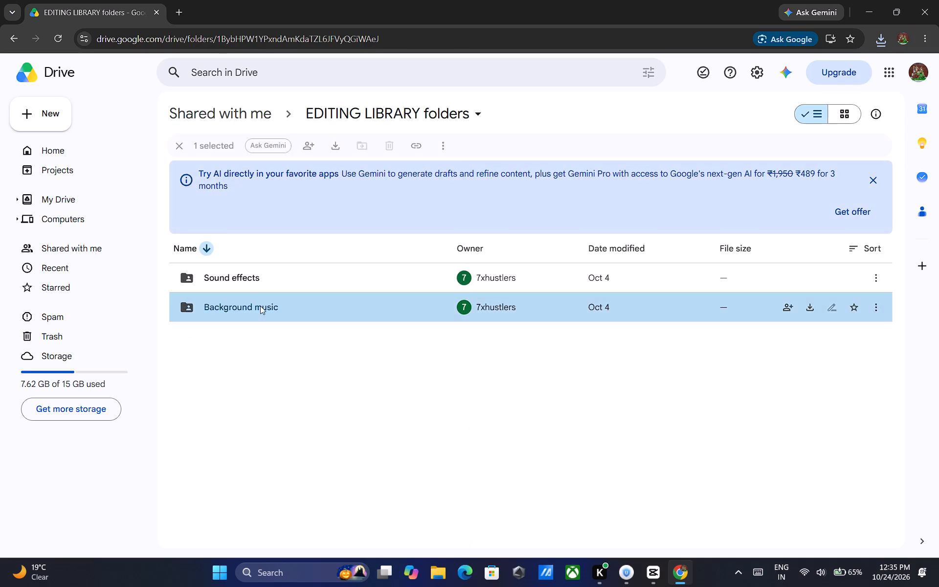
# Switch to CapCut, start a media import and browse to the Downloads folder.
pyautogui.click(652, 570)
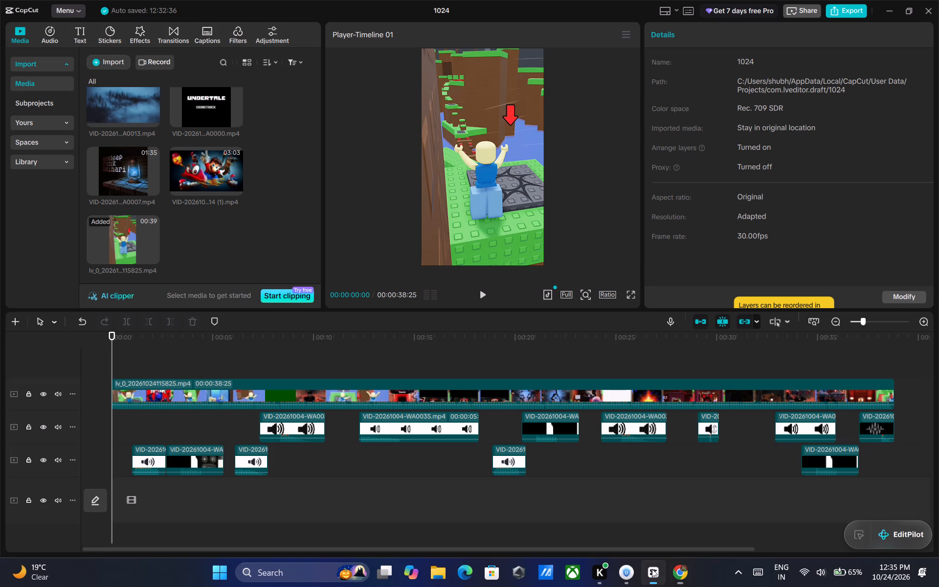
pyautogui.click(119, 63)
pyautogui.click(119, 86)
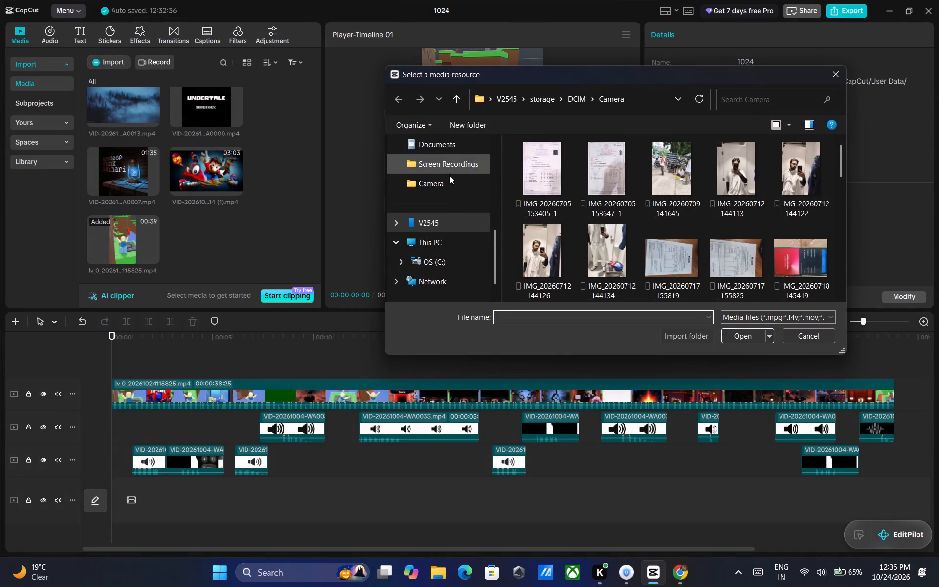
pyautogui.scroll(6, 453, 187)
pyautogui.click(451, 230)
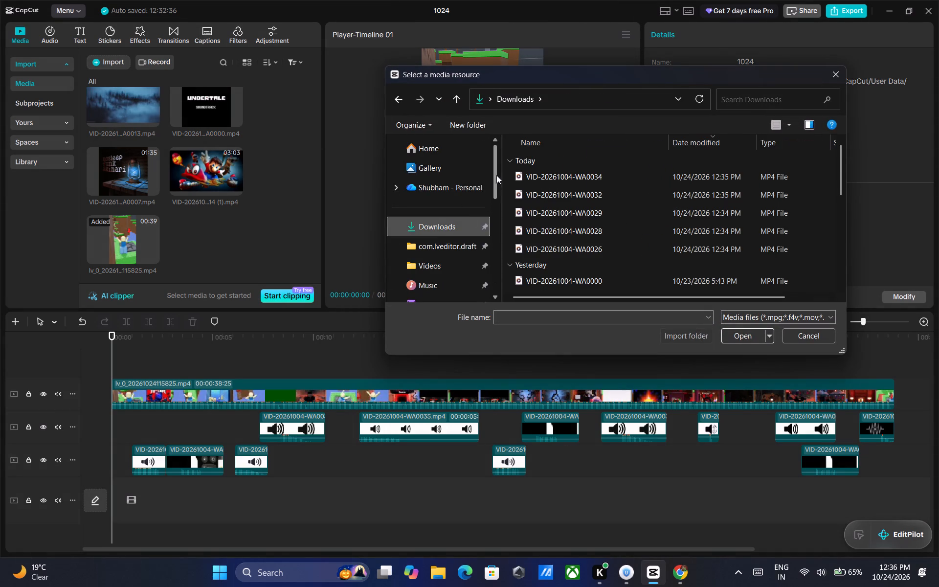
# Move today's five sound effect files from Downloads to the sound effect folder, choosing to replace the duplicate VID-20261004-WA0028.mp4 and skipping it at the permission request.
pyautogui.moveTo(506, 169); pyautogui.dragTo(557, 253)
pyautogui.moveTo(551, 210); pyautogui.dragTo(535, 230)
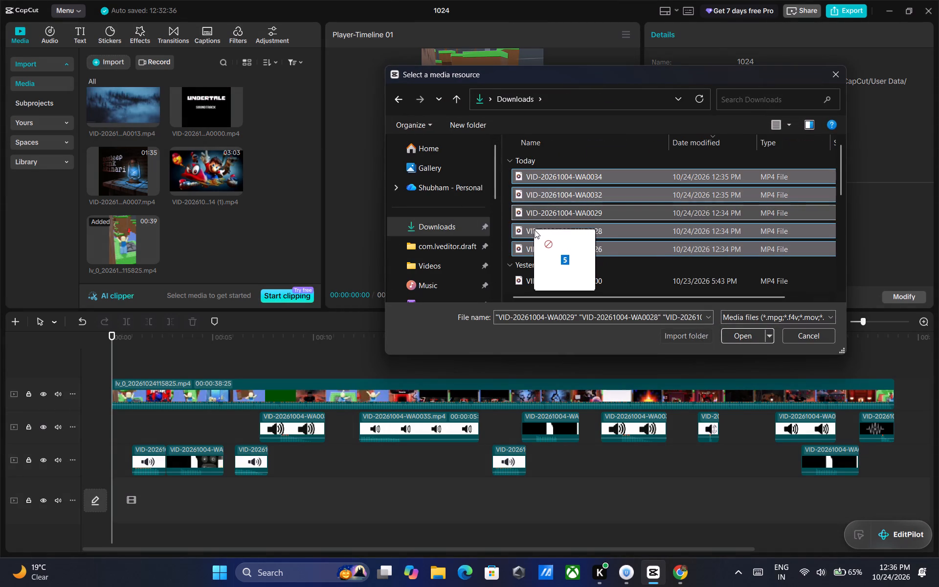
pyautogui.moveTo(535, 230); pyautogui.dragTo(409, 287)
pyautogui.scroll(-3, 449, 252)
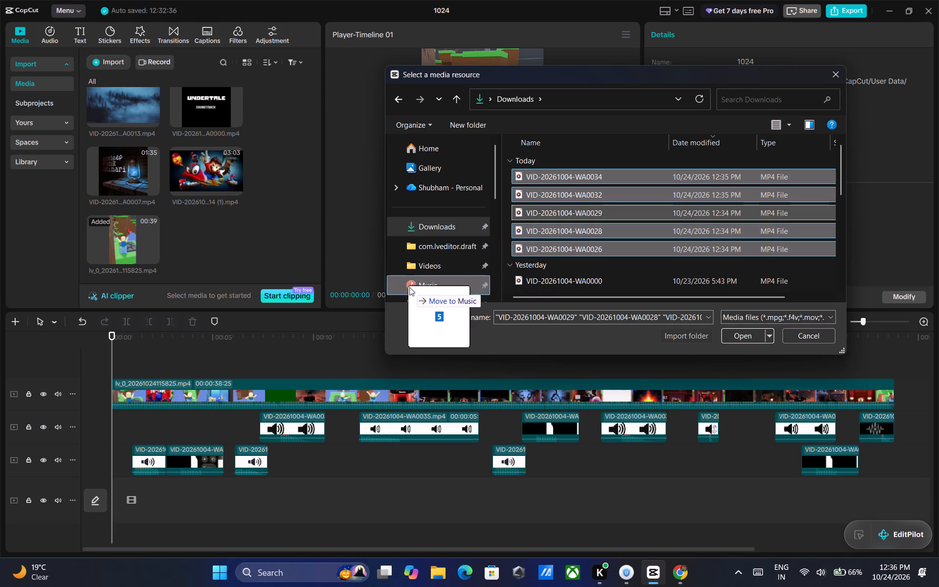
pyautogui.moveTo(409, 287); pyautogui.dragTo(431, 243)
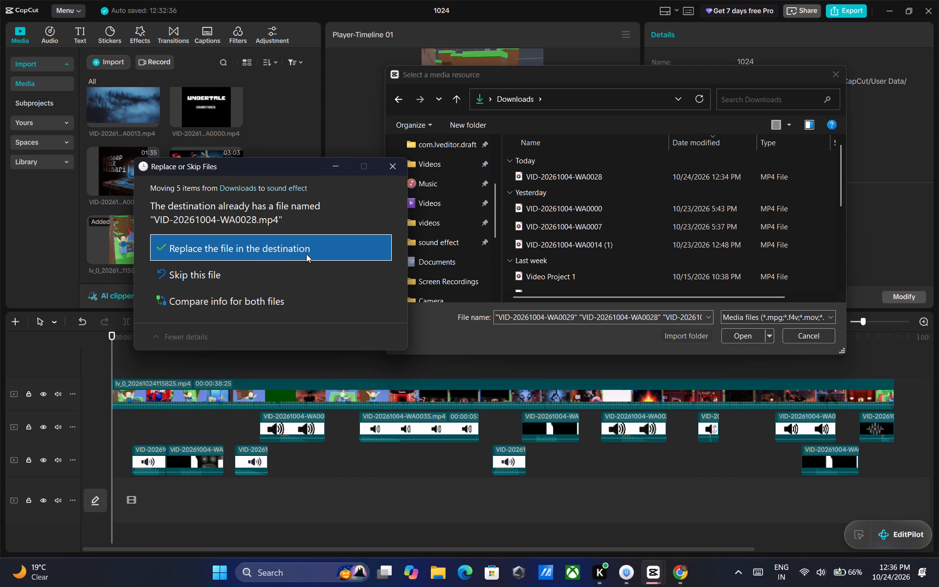
pyautogui.click(320, 247)
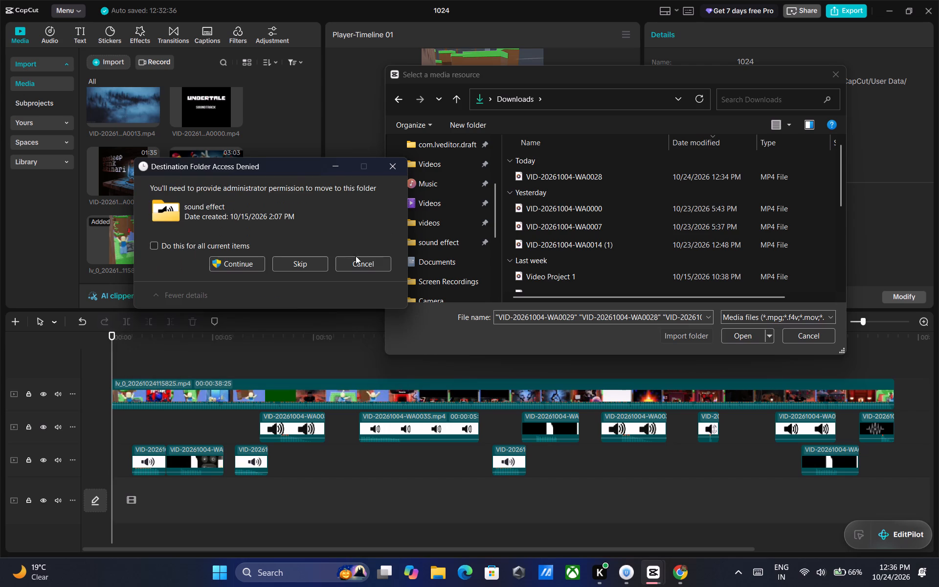
pyautogui.click(300, 264)
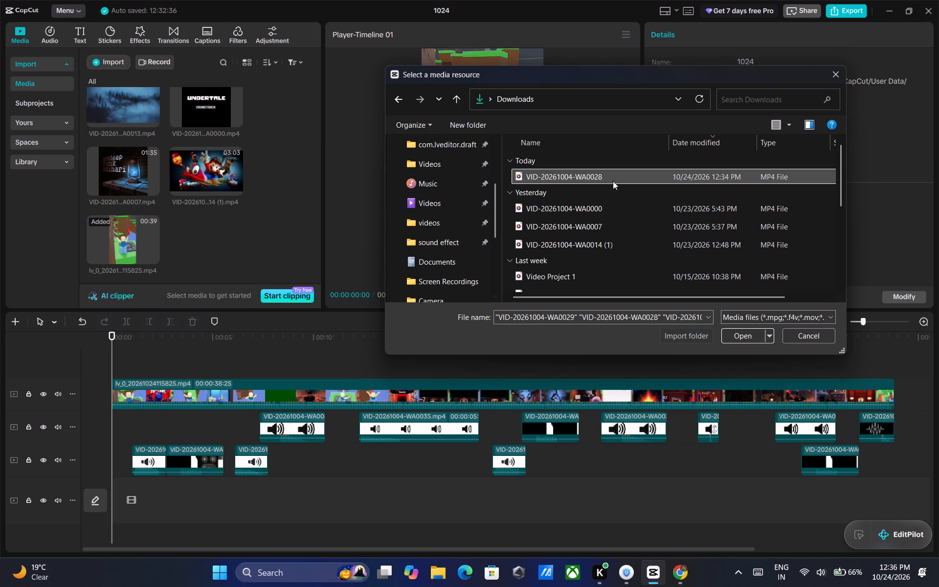
# Import today's VID-20261004-WA0034, WA0032, WA0029 and WA0026 from the sound effect folder into the project media.
pyautogui.click(452, 220)
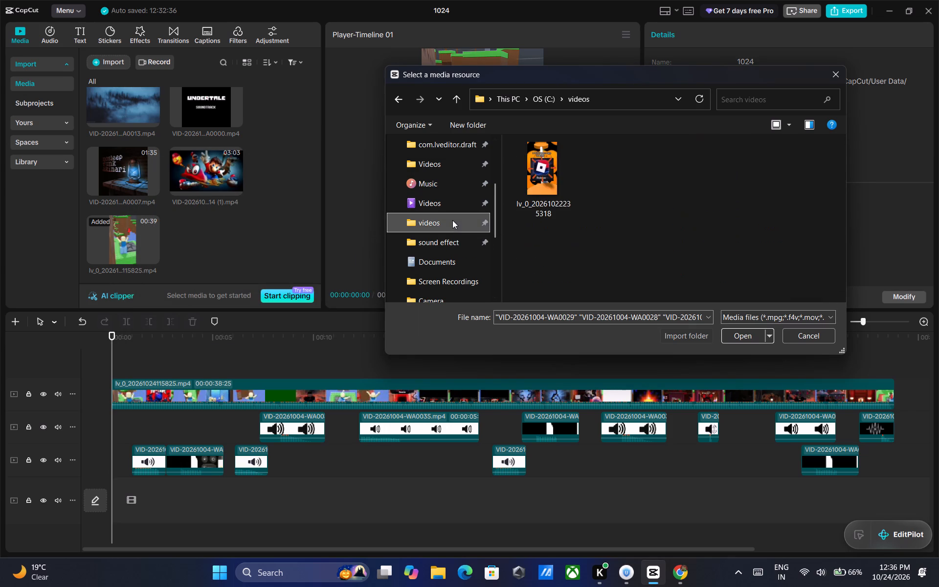
pyautogui.click(459, 238)
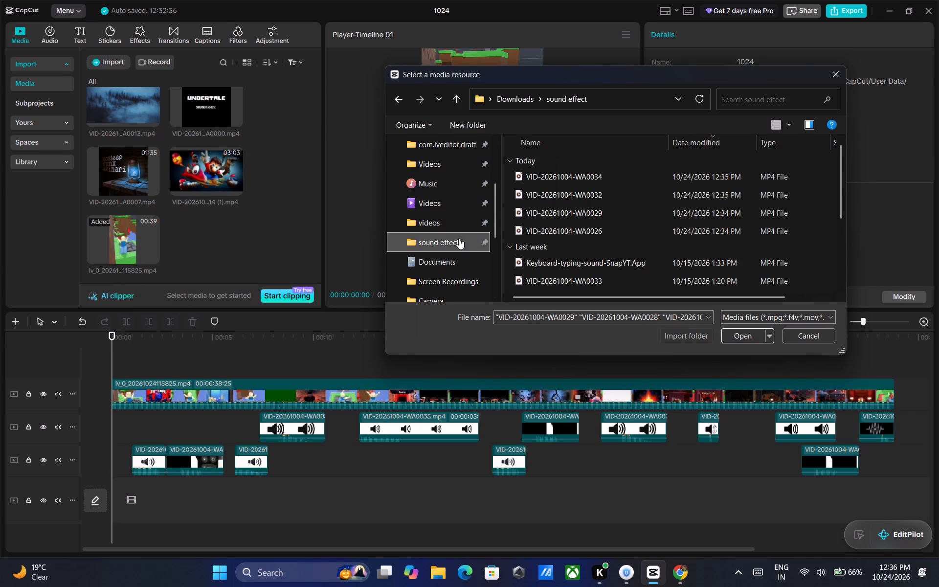
pyautogui.scroll(-7, 577, 231)
pyautogui.scroll(6, 577, 229)
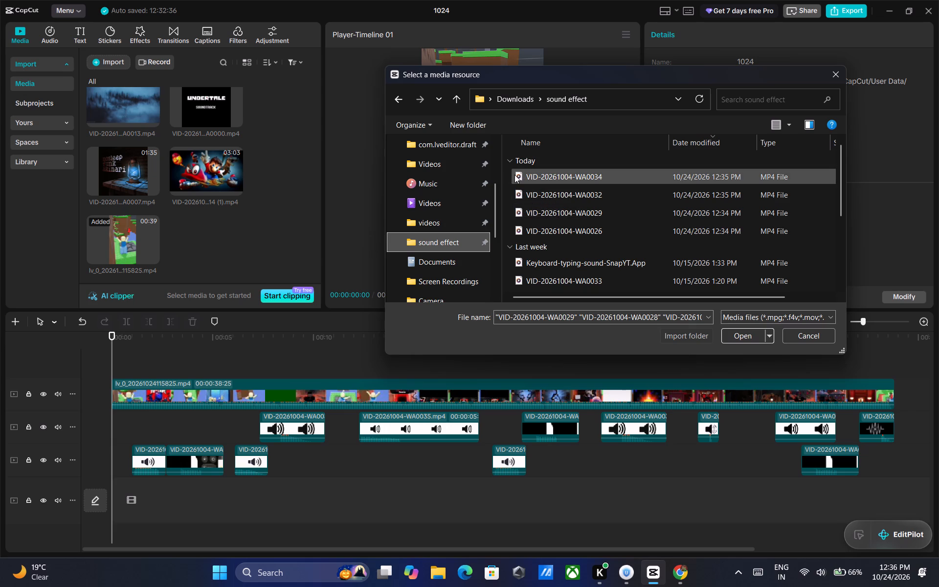
pyautogui.moveTo(511, 173); pyautogui.dragTo(550, 232)
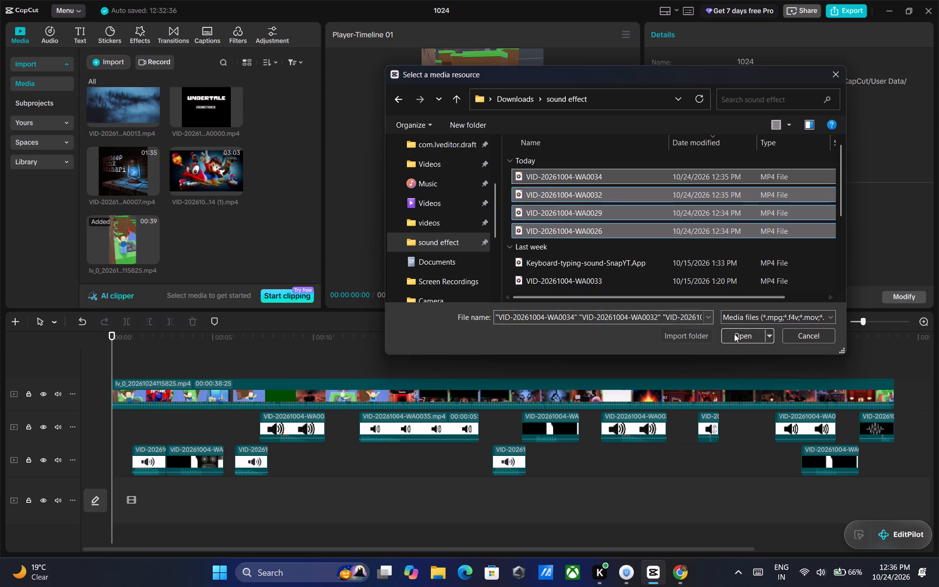
pyautogui.click(738, 335)
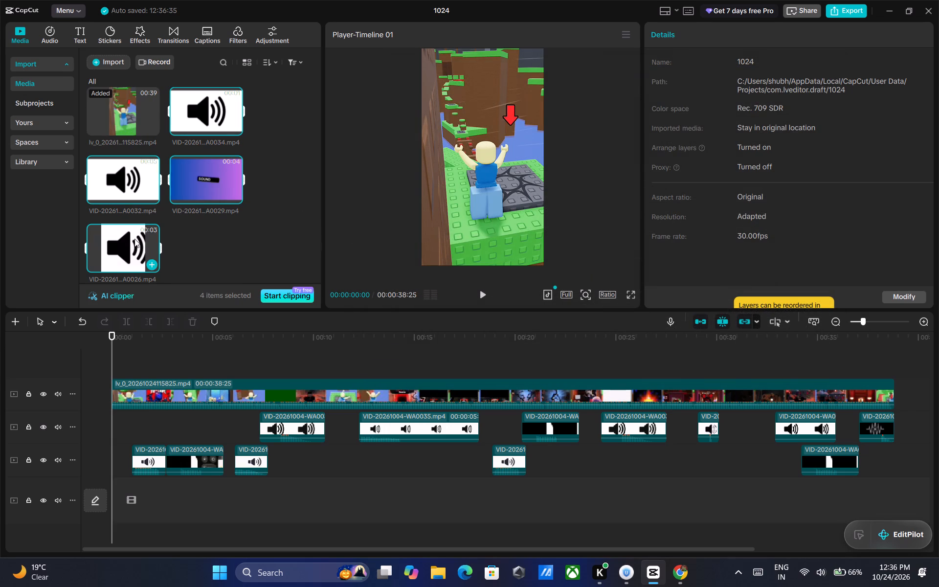
# Preview the newly imported sound effects VID-20261004-WA0026.mp4 and VID-20261004-WA0032.mp4, stopping playback after listening.
pyautogui.click(134, 239)
pyautogui.click(118, 182)
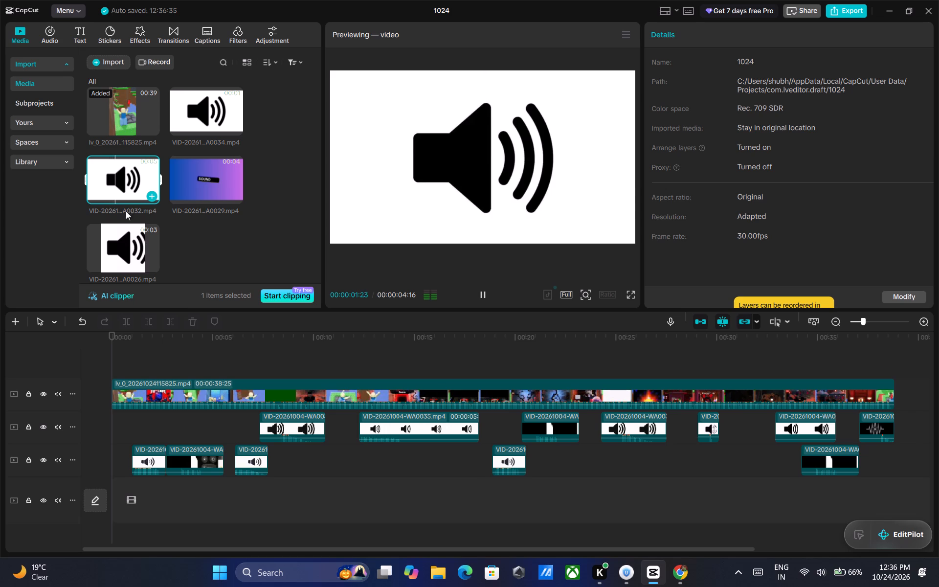
pyautogui.click(486, 294)
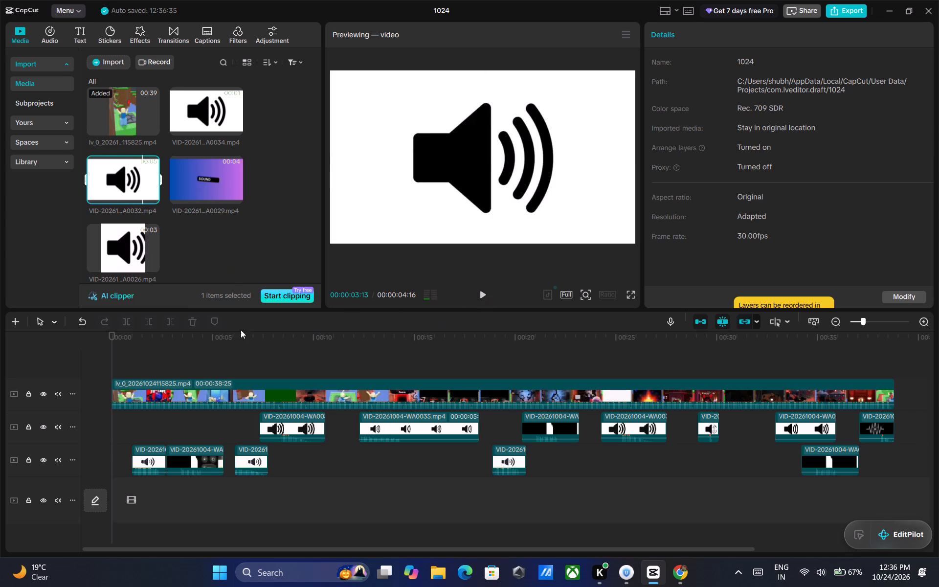
# Play the timeline from about 18 s to about 21 s to check the existing sound effects there.
pyautogui.moveTo(111, 334); pyautogui.dragTo(185, 334)
pyautogui.click(185, 340)
pyautogui.click(269, 365)
pyautogui.moveTo(269, 333); pyautogui.dragTo(405, 356)
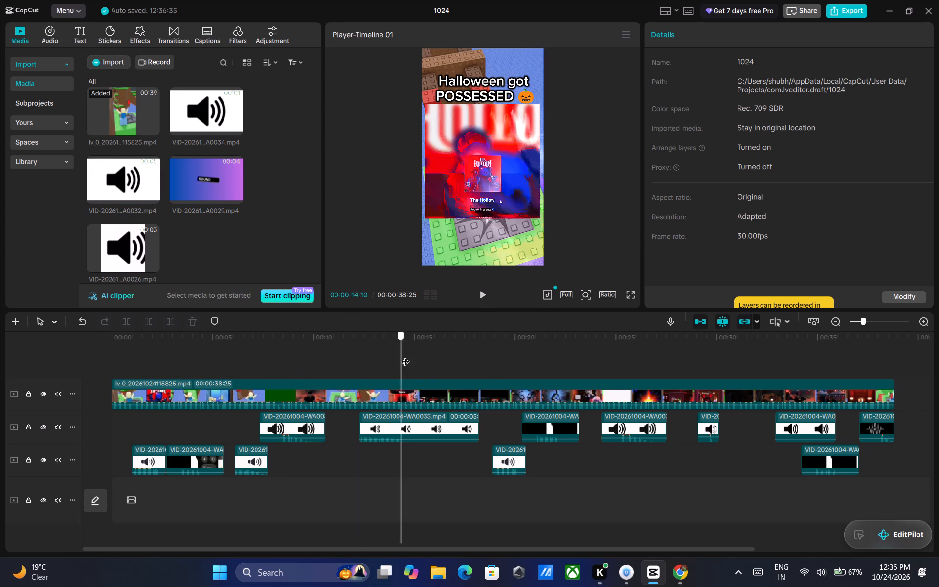
pyautogui.moveTo(405, 356); pyautogui.dragTo(481, 353)
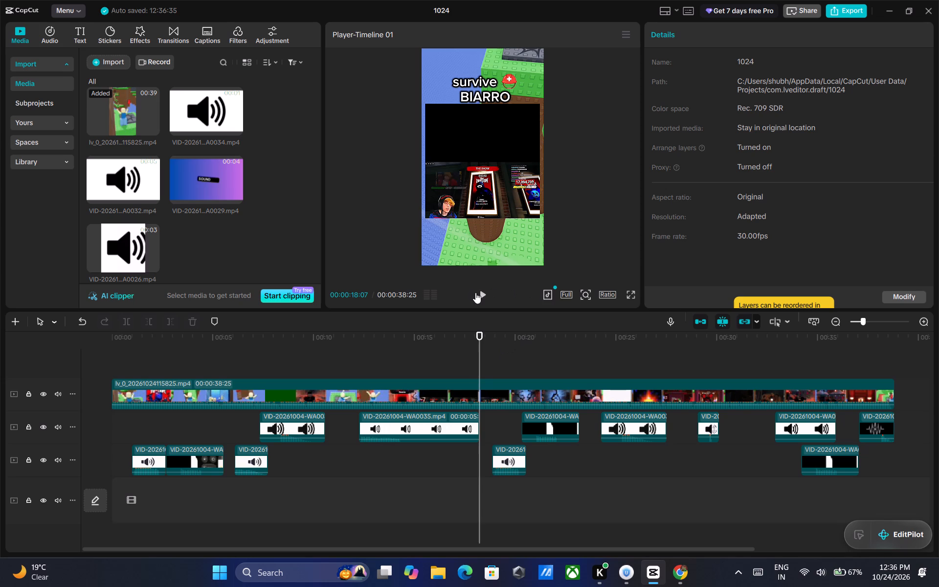
pyautogui.click(479, 294)
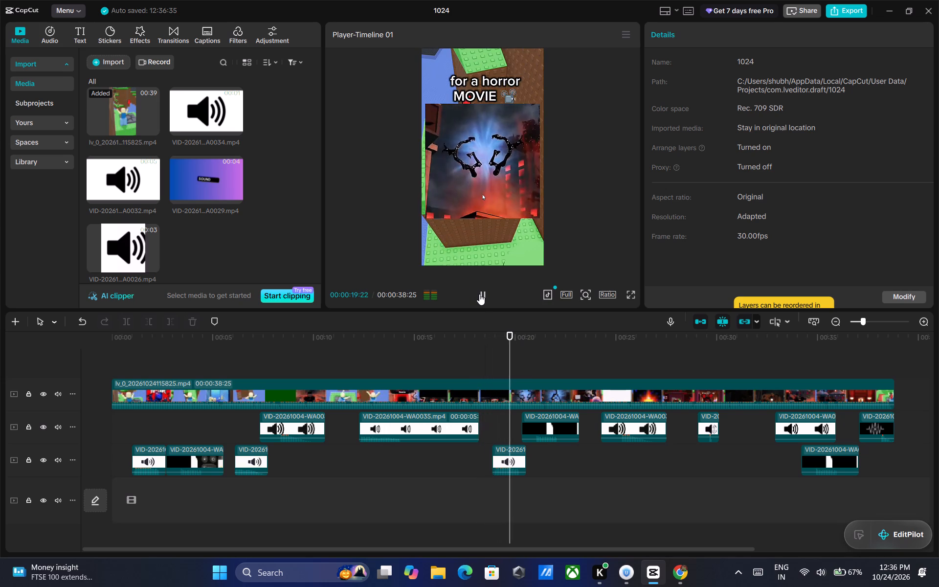
pyautogui.click(483, 293)
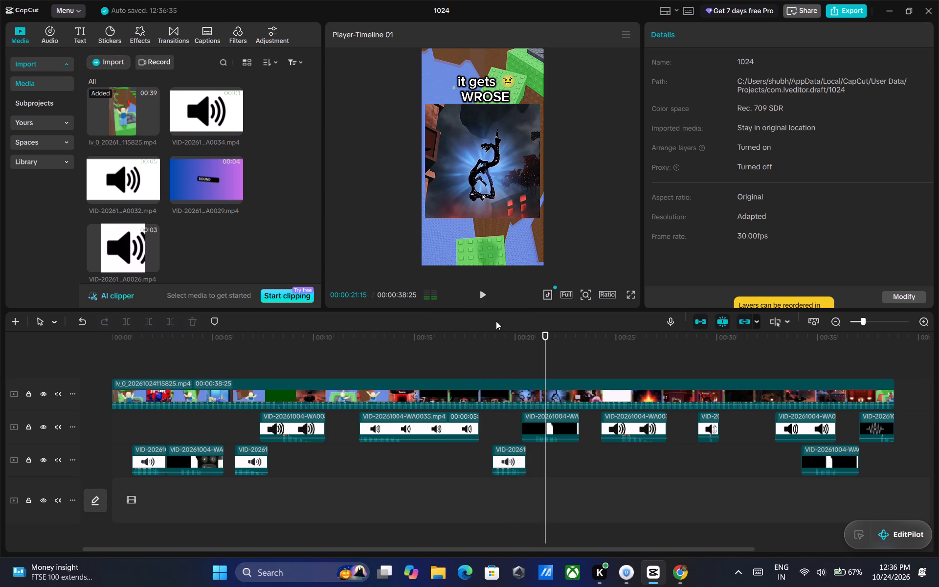
# Add VID-20261004-WA0032.mp4 on a new track directly below the main video, starting at about 19.7 s.
pyautogui.click(549, 427)
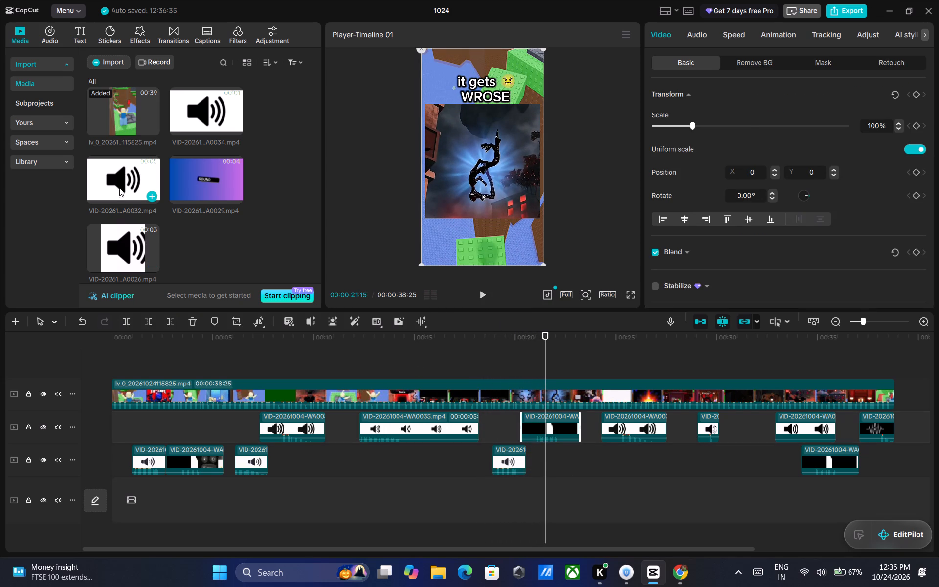
pyautogui.click(120, 183)
pyautogui.moveTo(108, 183); pyautogui.dragTo(331, 366)
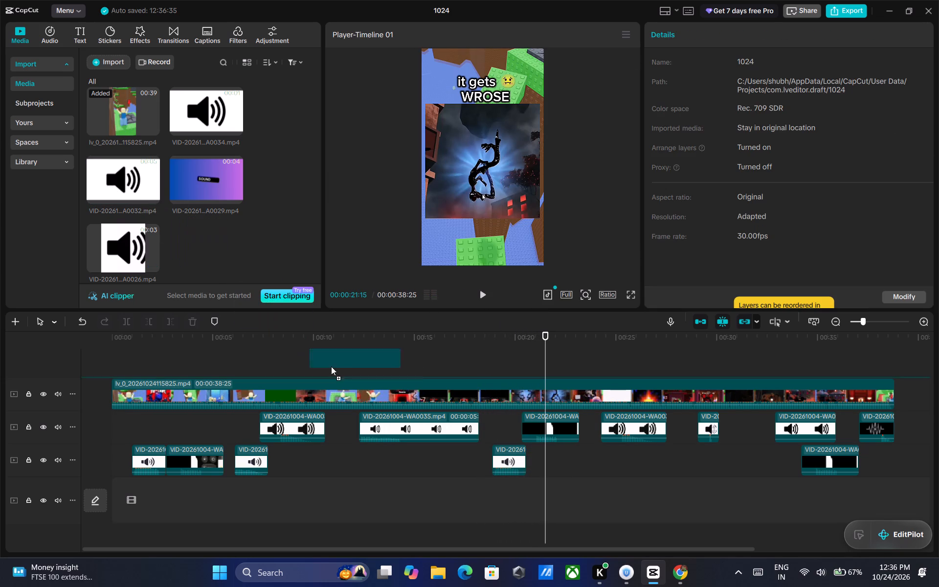
pyautogui.moveTo(331, 366); pyautogui.dragTo(510, 426)
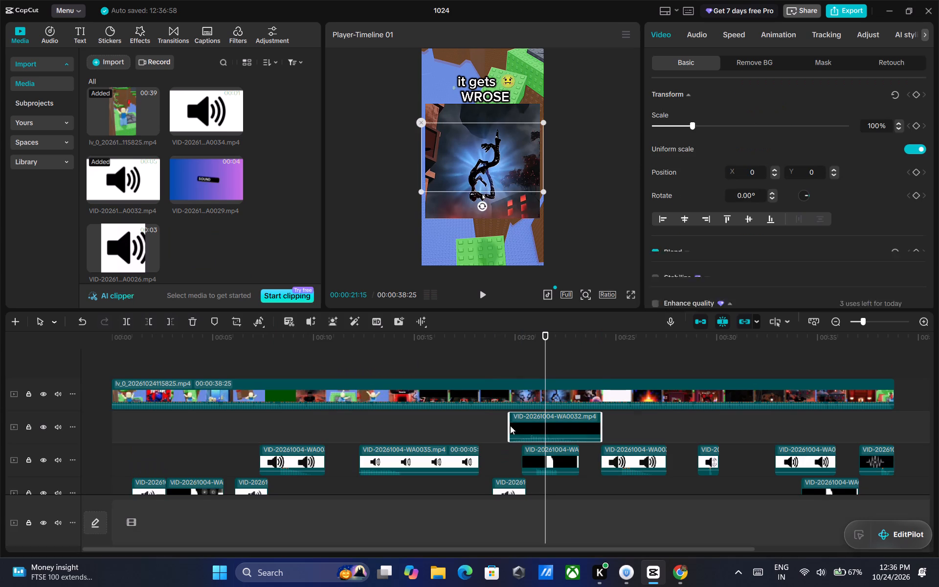
# Delete the old black-thumbnail sound clip beneath VID-20261004-WA0032.mp4, spanning about 20 to 23 s.
pyautogui.click(550, 461)
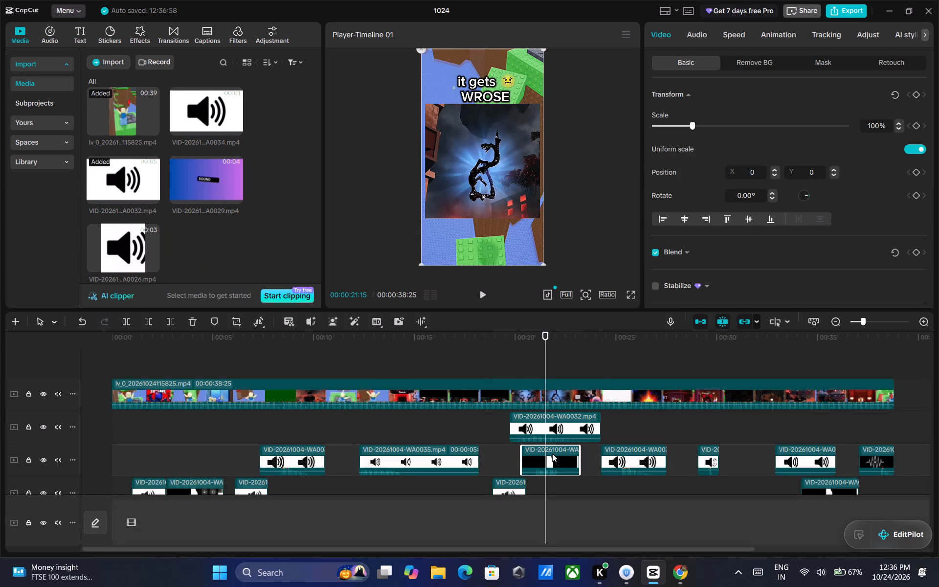
pyautogui.press('Delete')
# Shift the VID-20261004-WA0032.mp4 clip along its own track so it starts at about 21 s.
pyautogui.click(544, 426)
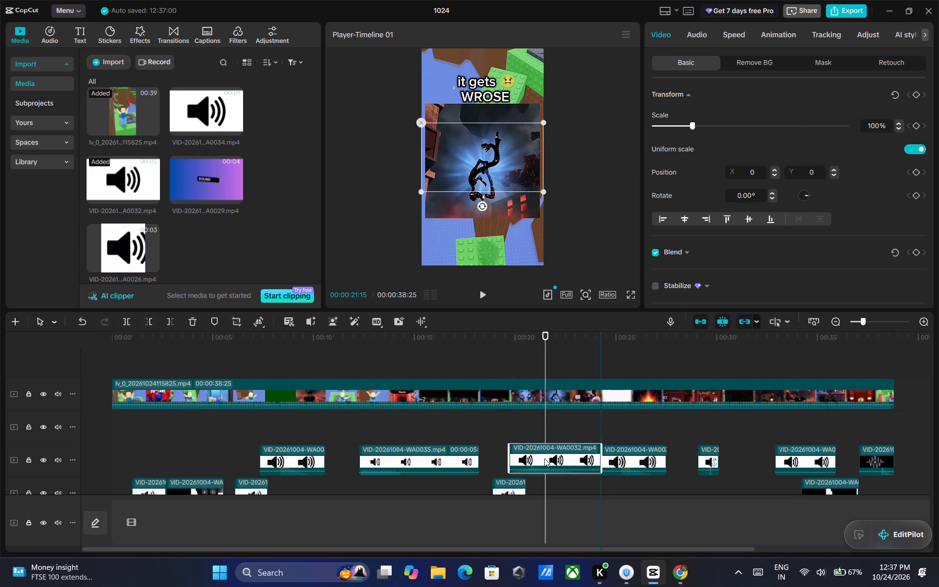
pyautogui.moveTo(546, 421); pyautogui.dragTo(560, 422)
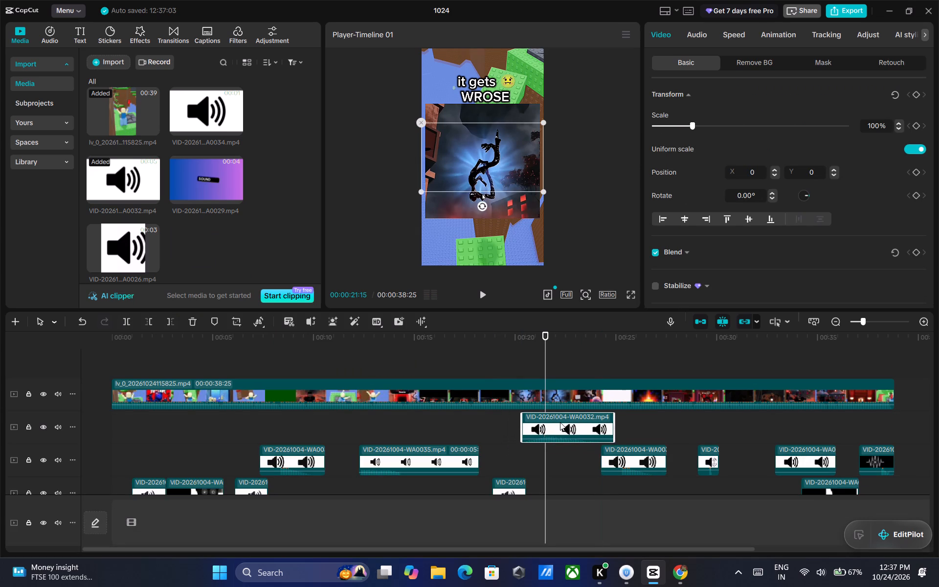
pyautogui.moveTo(560, 422); pyautogui.dragTo(577, 421)
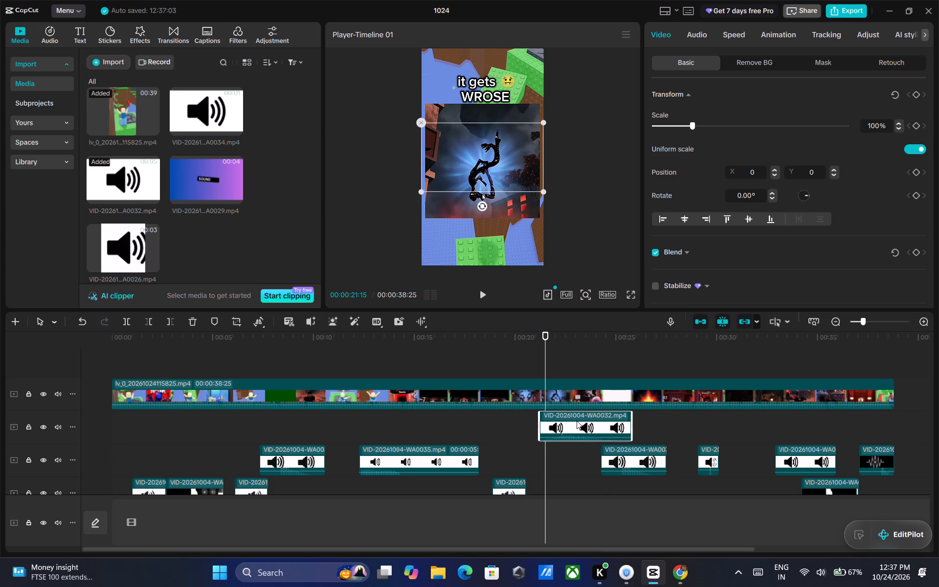
pyautogui.moveTo(577, 421); pyautogui.dragTo(575, 421)
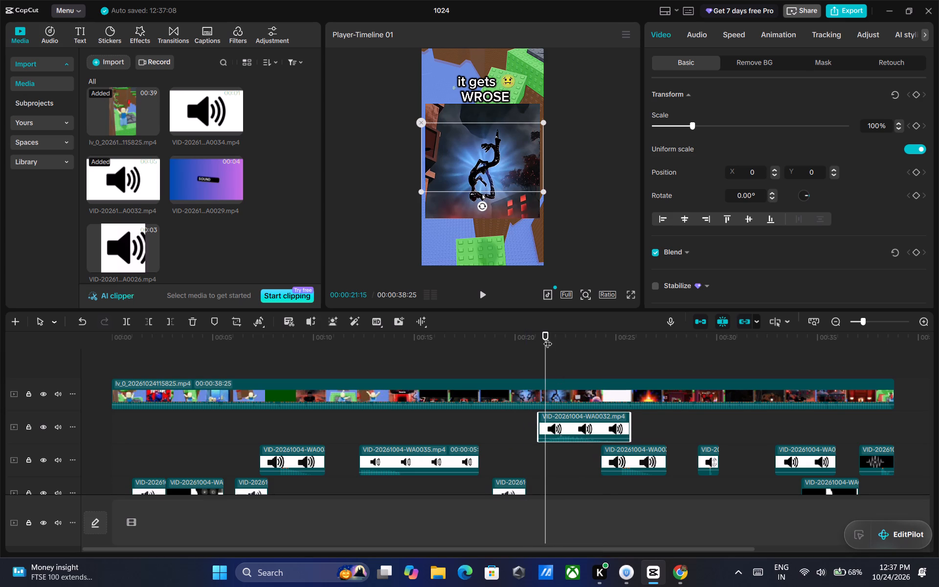
# Play the timeline from about 20 s through the start of the VID-20261004-WA0032.mp4 clip.
pyautogui.moveTo(548, 338); pyautogui.dragTo(519, 331)
pyautogui.click(483, 293)
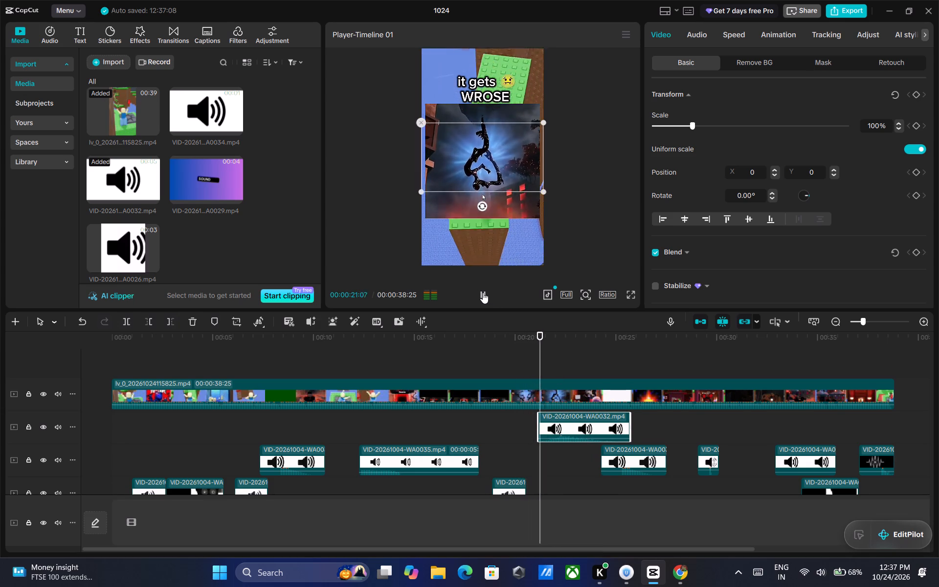
pyautogui.click(483, 293)
# Open the audio settings of the VID-20261004-WA0032.mp4 clip.
pyautogui.click(702, 28)
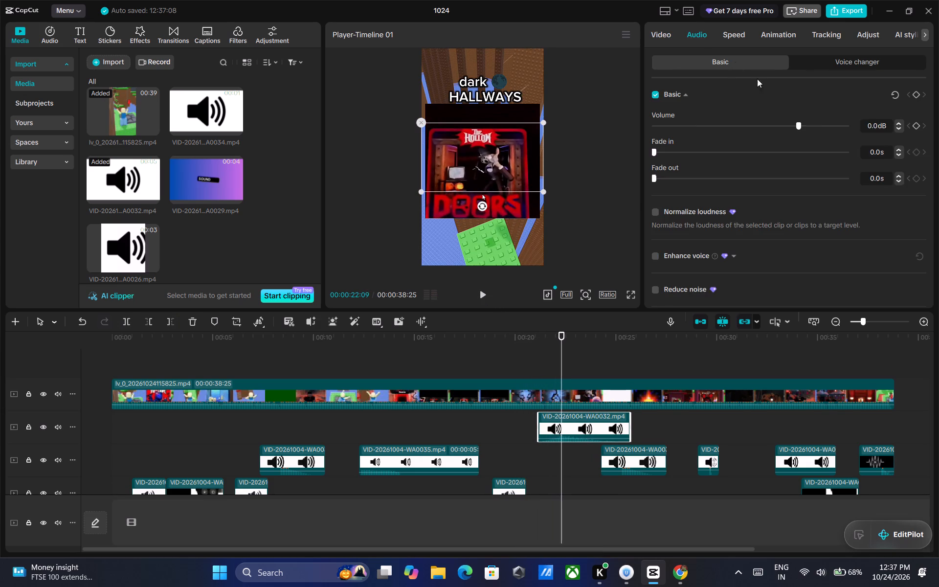